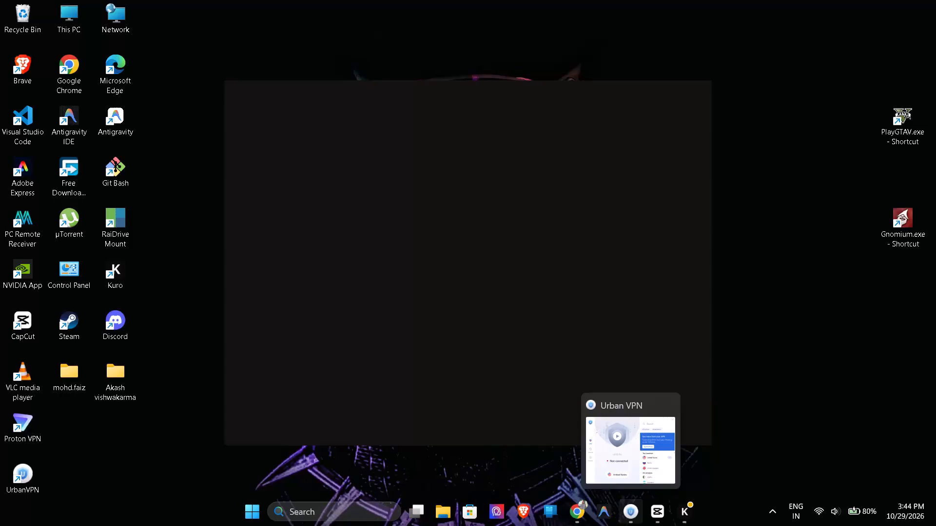
Switch to CapCut and create a new, empty video project.
{"action": "left_click", "coordinate": [639, 464]}
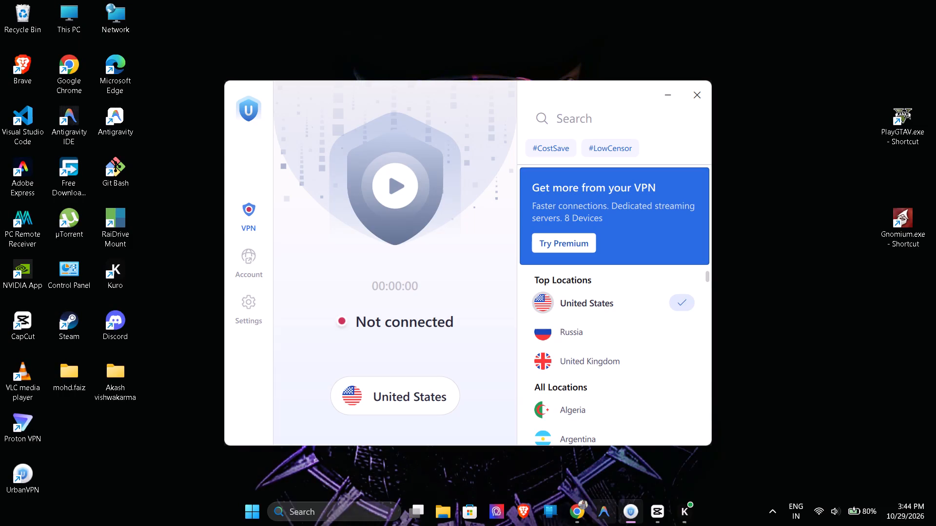
{"action": "left_click", "coordinate": [641, 442]}
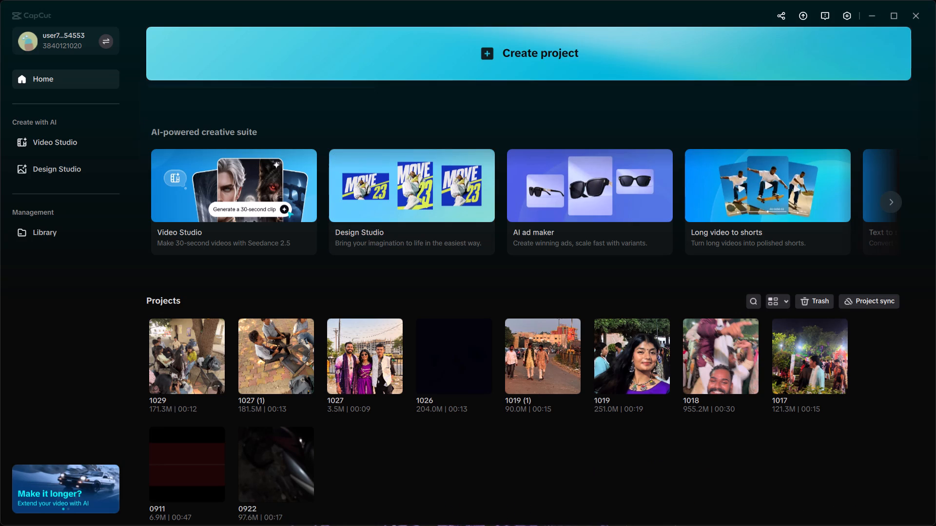
{"action": "left_click", "coordinate": [387, 60]}
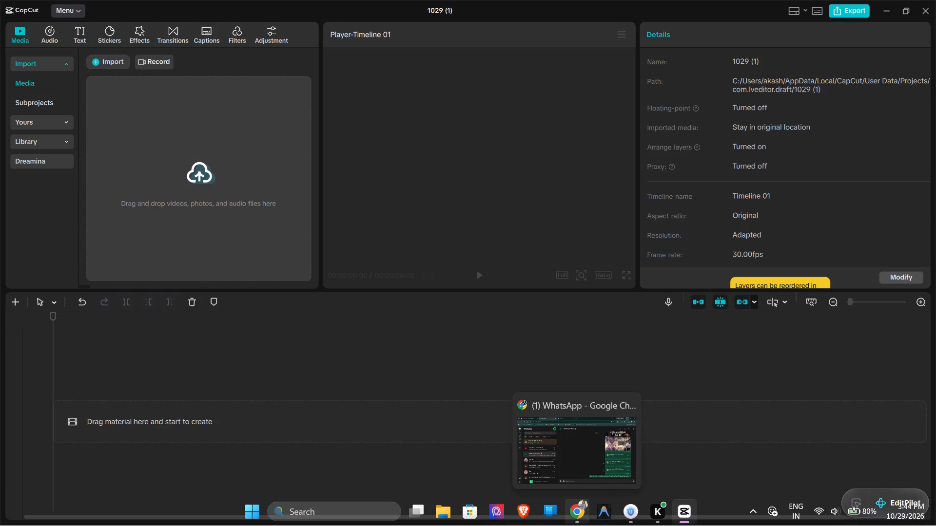
Switch to File Explorer and open the RAW DATA folder inside the Video folder on New Volume (D:).
{"action": "left_click", "coordinate": [449, 514]}
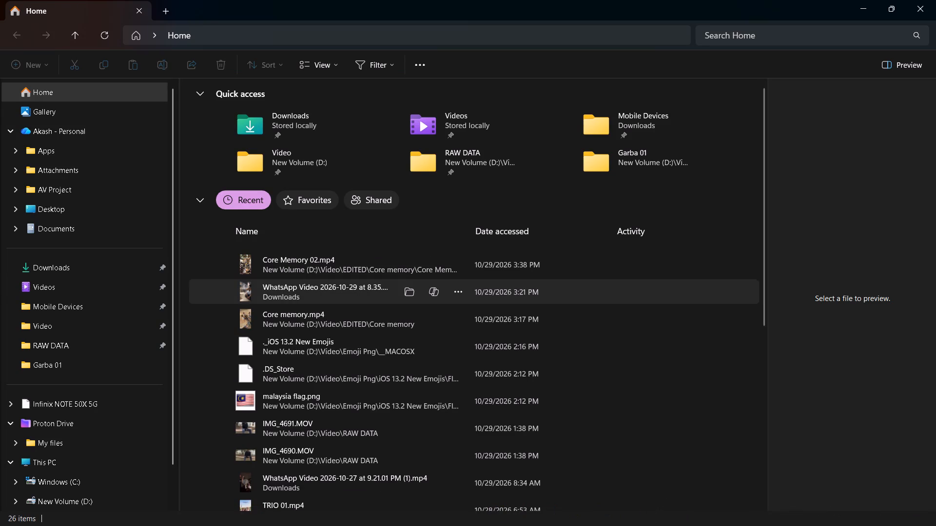
{"action": "left_click", "coordinate": [76, 269]}
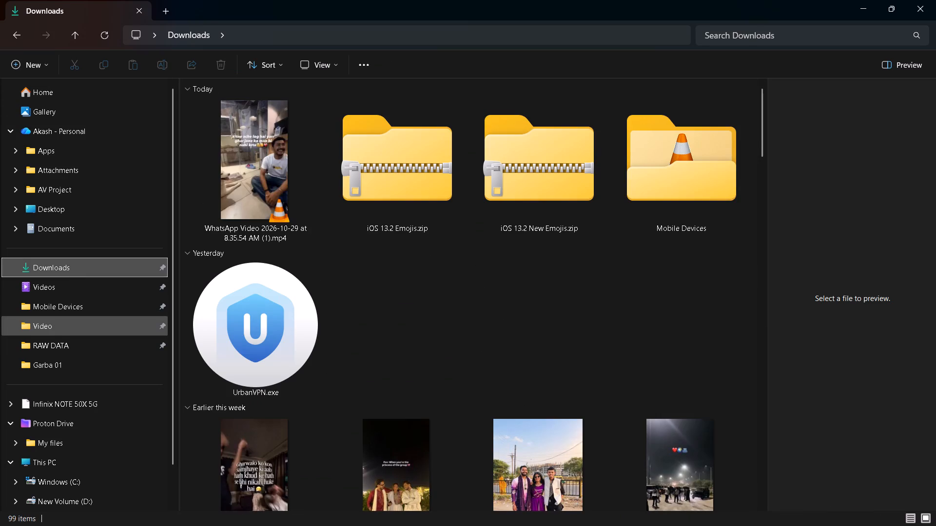
{"action": "left_click", "coordinate": [85, 345]}
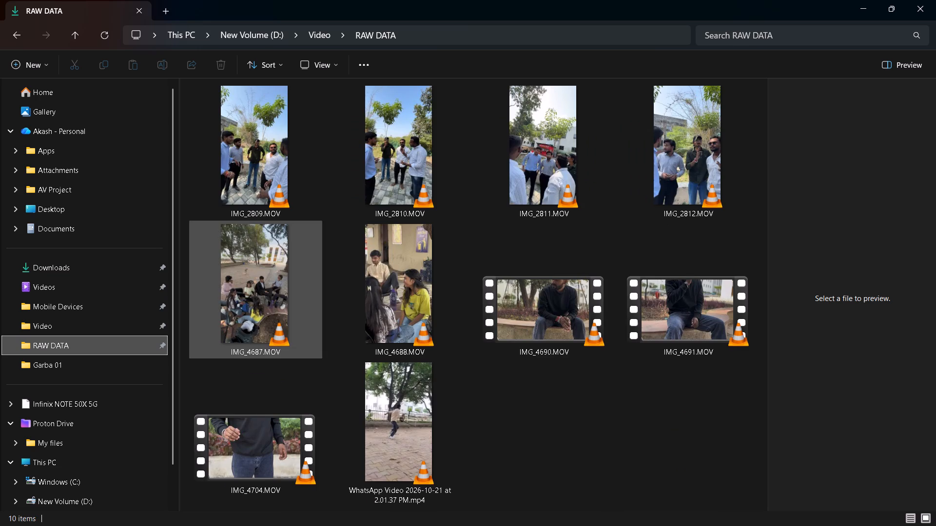
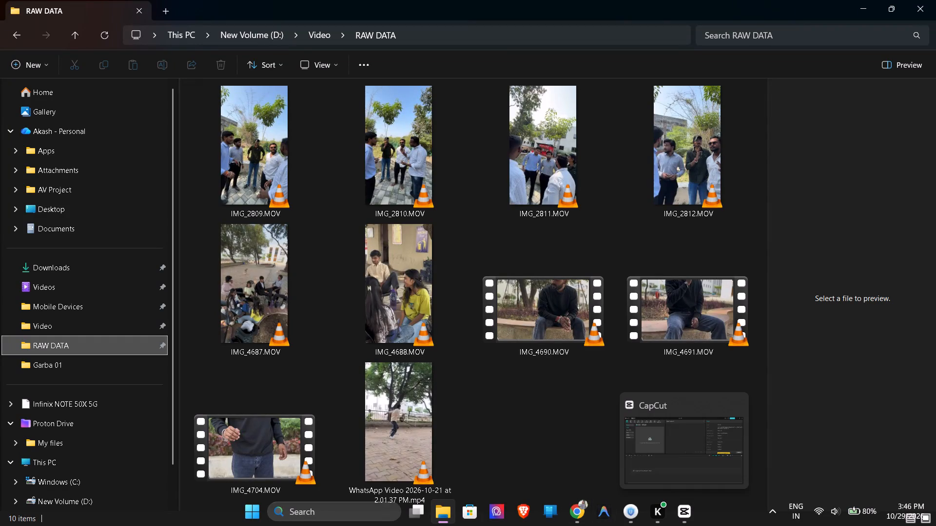
Switch to CapCut and add a default text clip at the start of the empty timeline.
{"action": "left_click", "coordinate": [677, 488]}
{"action": "left_click", "coordinate": [82, 34]}
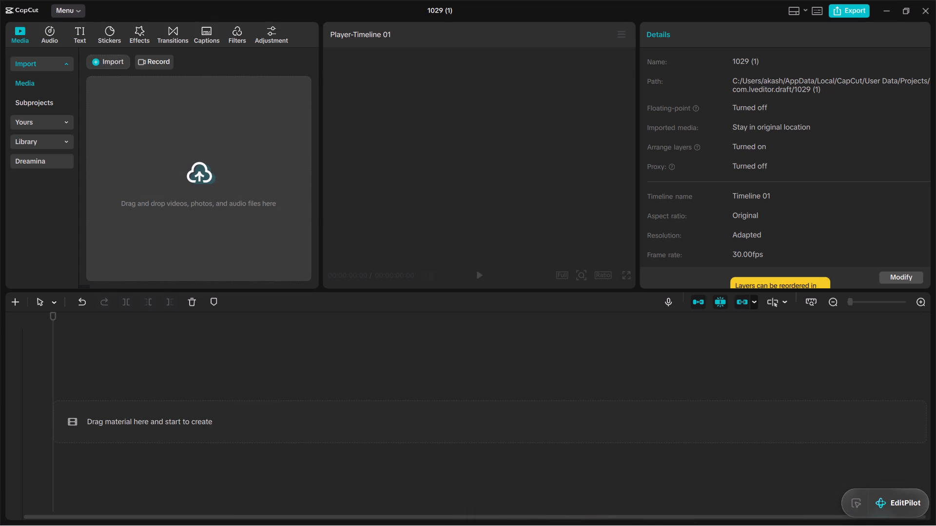
{"action": "left_click_drag", "start_coordinate": [104, 67], "coordinate": [114, 311]}
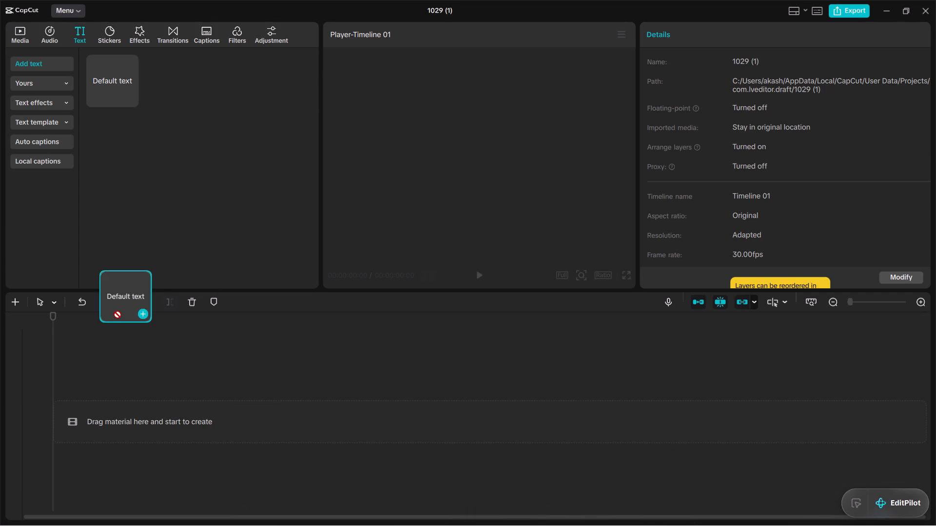
{"action": "left_click_drag", "start_coordinate": [114, 311], "coordinate": [71, 385]}
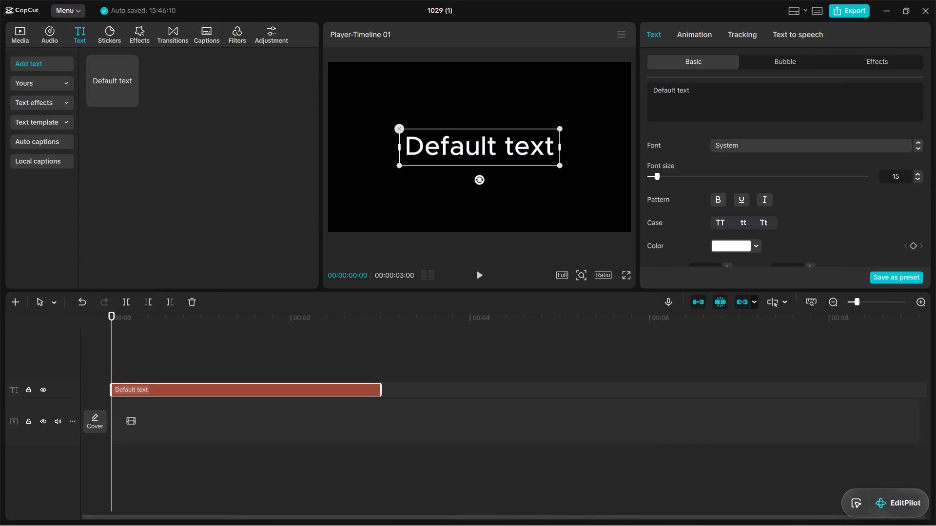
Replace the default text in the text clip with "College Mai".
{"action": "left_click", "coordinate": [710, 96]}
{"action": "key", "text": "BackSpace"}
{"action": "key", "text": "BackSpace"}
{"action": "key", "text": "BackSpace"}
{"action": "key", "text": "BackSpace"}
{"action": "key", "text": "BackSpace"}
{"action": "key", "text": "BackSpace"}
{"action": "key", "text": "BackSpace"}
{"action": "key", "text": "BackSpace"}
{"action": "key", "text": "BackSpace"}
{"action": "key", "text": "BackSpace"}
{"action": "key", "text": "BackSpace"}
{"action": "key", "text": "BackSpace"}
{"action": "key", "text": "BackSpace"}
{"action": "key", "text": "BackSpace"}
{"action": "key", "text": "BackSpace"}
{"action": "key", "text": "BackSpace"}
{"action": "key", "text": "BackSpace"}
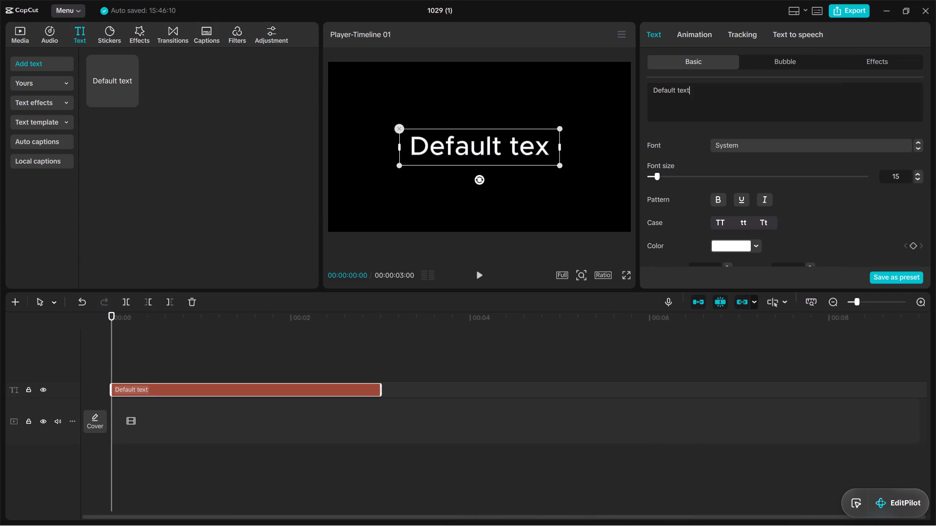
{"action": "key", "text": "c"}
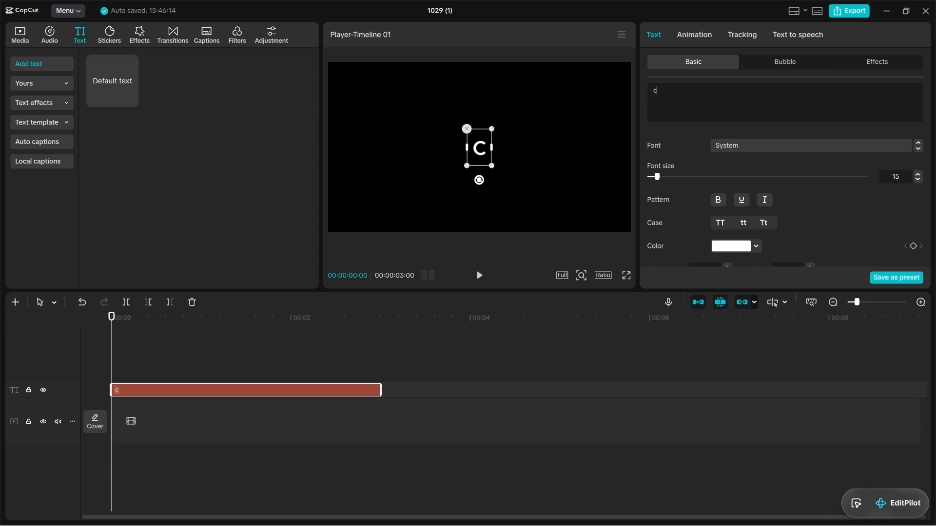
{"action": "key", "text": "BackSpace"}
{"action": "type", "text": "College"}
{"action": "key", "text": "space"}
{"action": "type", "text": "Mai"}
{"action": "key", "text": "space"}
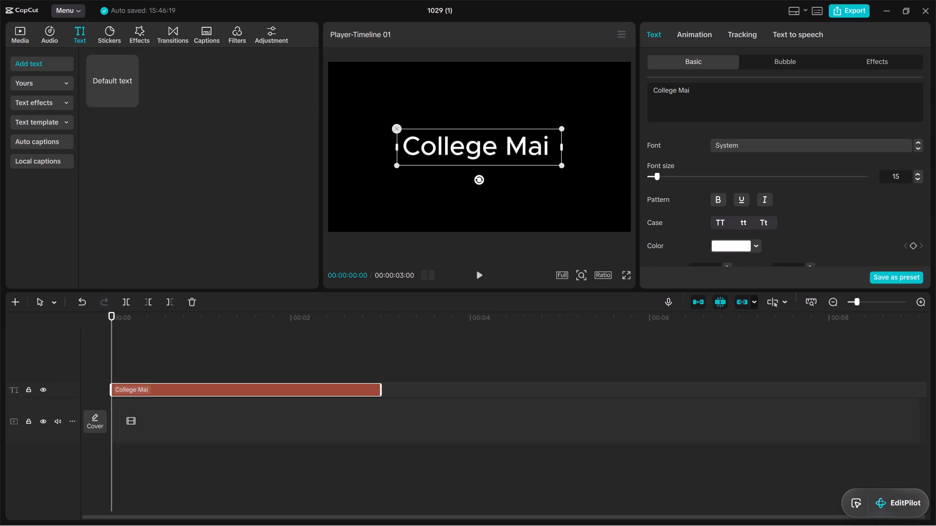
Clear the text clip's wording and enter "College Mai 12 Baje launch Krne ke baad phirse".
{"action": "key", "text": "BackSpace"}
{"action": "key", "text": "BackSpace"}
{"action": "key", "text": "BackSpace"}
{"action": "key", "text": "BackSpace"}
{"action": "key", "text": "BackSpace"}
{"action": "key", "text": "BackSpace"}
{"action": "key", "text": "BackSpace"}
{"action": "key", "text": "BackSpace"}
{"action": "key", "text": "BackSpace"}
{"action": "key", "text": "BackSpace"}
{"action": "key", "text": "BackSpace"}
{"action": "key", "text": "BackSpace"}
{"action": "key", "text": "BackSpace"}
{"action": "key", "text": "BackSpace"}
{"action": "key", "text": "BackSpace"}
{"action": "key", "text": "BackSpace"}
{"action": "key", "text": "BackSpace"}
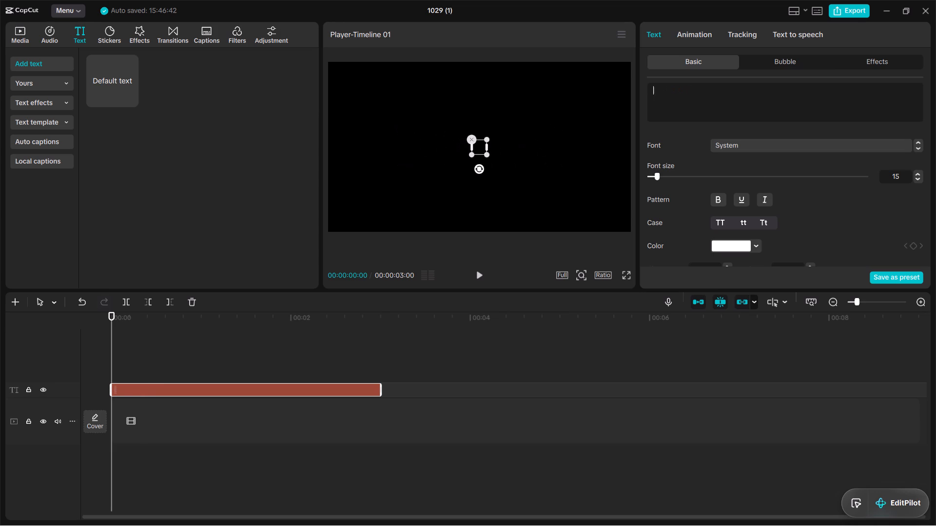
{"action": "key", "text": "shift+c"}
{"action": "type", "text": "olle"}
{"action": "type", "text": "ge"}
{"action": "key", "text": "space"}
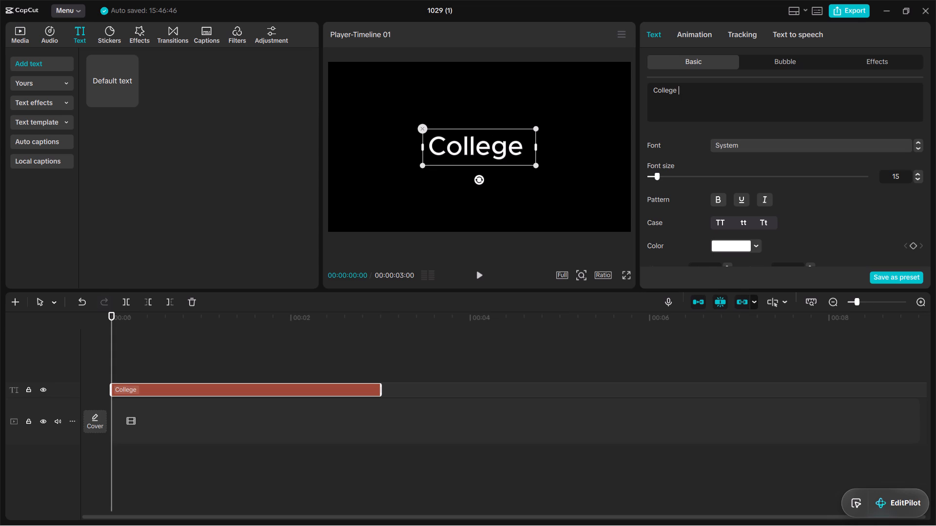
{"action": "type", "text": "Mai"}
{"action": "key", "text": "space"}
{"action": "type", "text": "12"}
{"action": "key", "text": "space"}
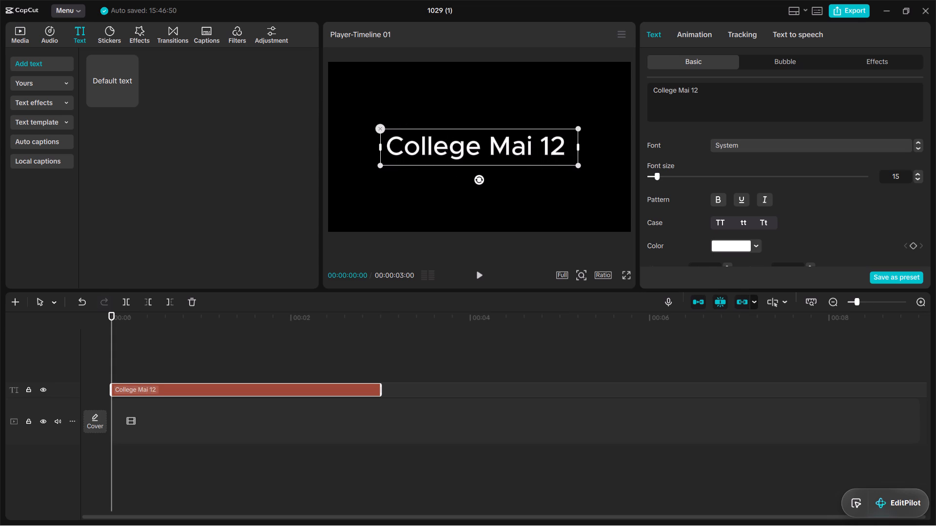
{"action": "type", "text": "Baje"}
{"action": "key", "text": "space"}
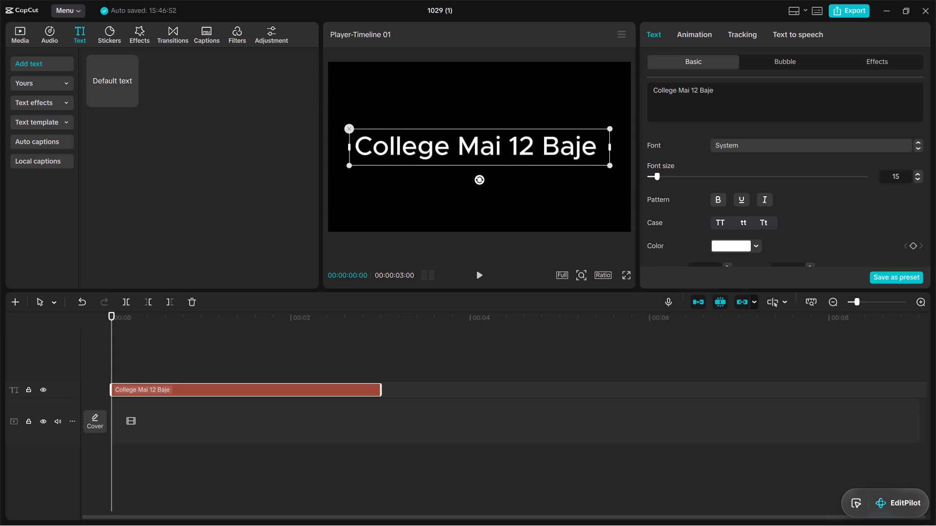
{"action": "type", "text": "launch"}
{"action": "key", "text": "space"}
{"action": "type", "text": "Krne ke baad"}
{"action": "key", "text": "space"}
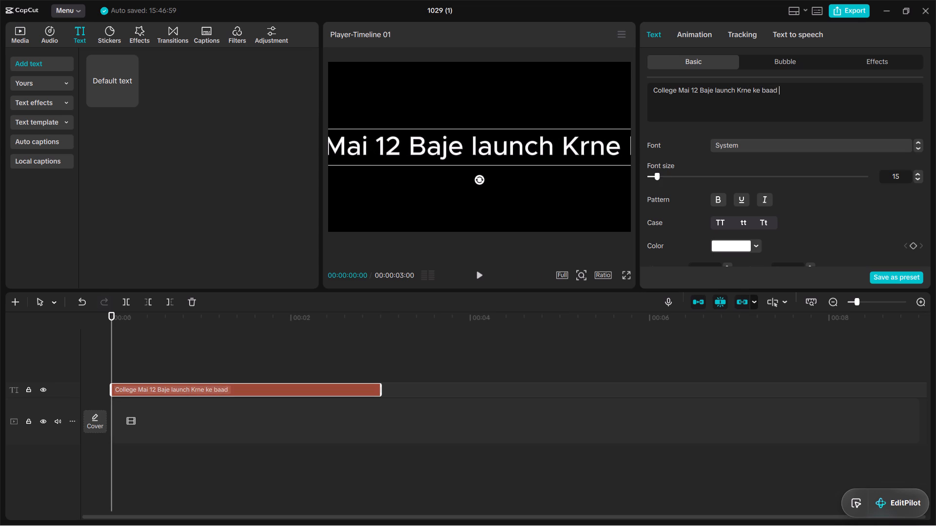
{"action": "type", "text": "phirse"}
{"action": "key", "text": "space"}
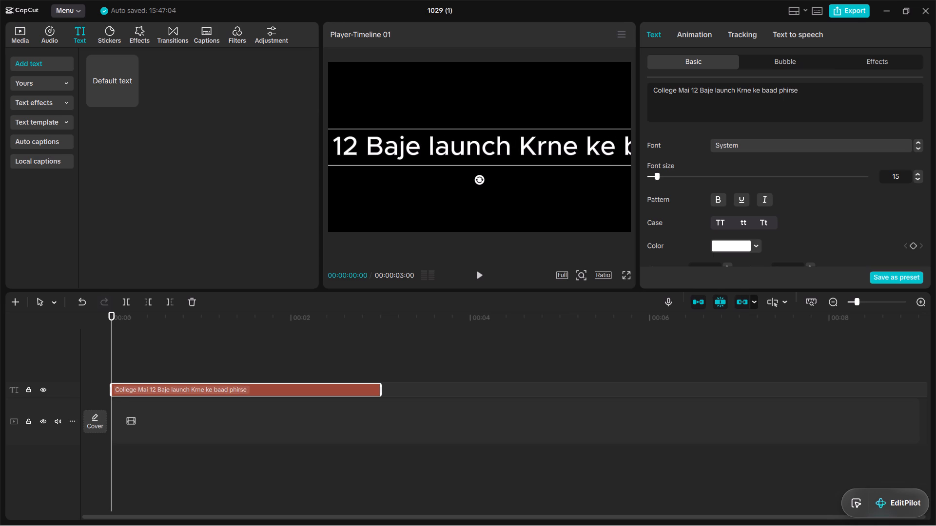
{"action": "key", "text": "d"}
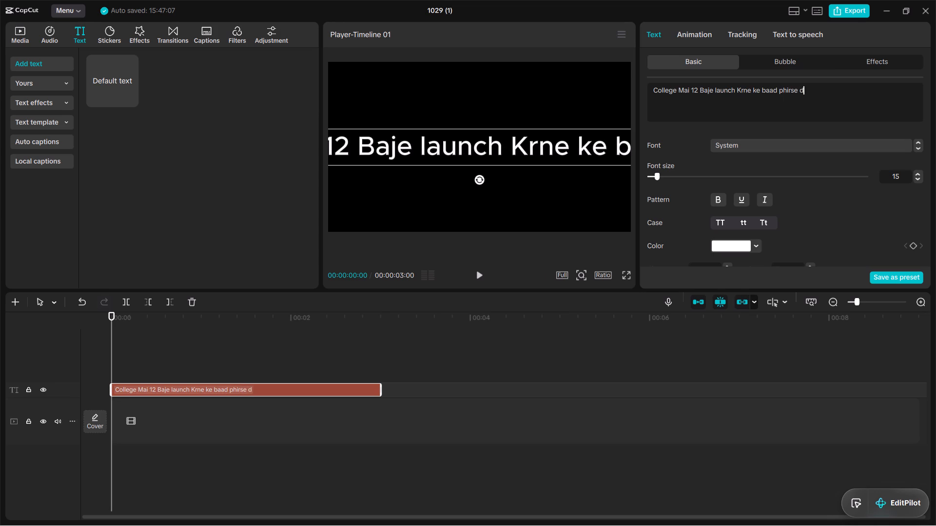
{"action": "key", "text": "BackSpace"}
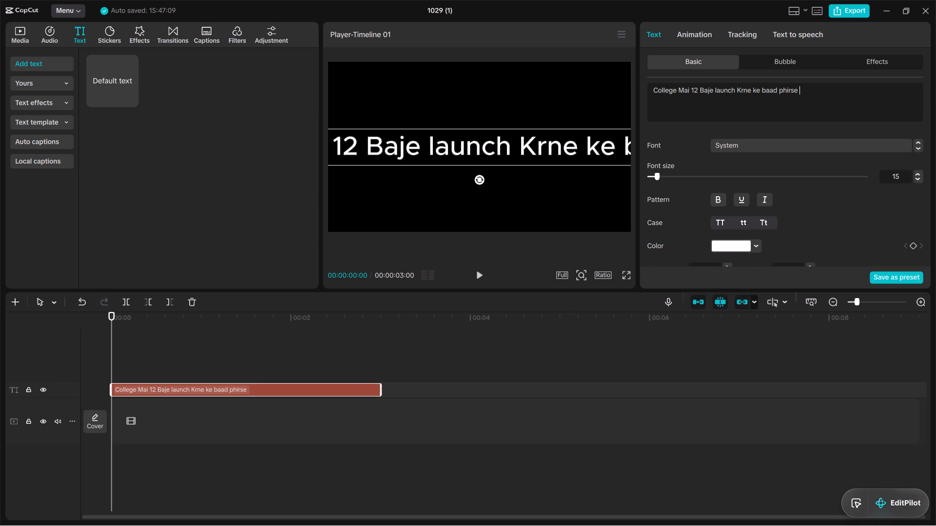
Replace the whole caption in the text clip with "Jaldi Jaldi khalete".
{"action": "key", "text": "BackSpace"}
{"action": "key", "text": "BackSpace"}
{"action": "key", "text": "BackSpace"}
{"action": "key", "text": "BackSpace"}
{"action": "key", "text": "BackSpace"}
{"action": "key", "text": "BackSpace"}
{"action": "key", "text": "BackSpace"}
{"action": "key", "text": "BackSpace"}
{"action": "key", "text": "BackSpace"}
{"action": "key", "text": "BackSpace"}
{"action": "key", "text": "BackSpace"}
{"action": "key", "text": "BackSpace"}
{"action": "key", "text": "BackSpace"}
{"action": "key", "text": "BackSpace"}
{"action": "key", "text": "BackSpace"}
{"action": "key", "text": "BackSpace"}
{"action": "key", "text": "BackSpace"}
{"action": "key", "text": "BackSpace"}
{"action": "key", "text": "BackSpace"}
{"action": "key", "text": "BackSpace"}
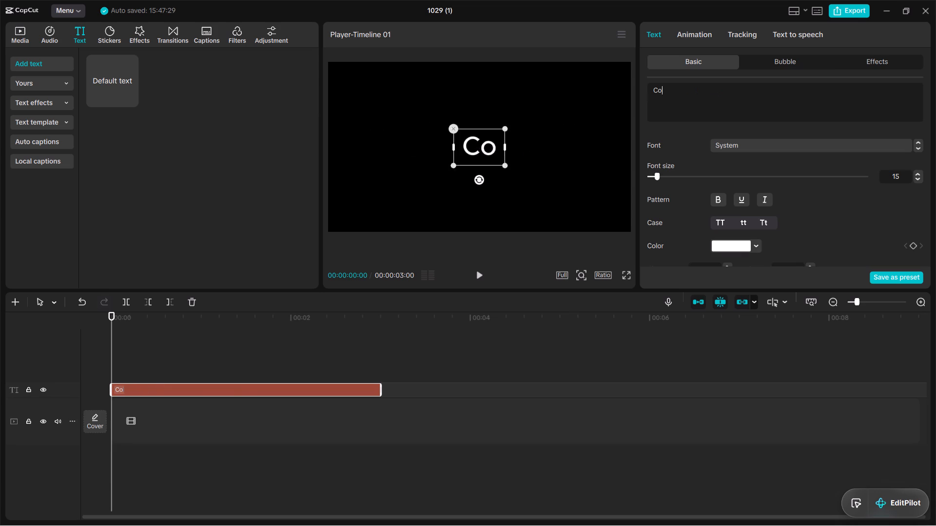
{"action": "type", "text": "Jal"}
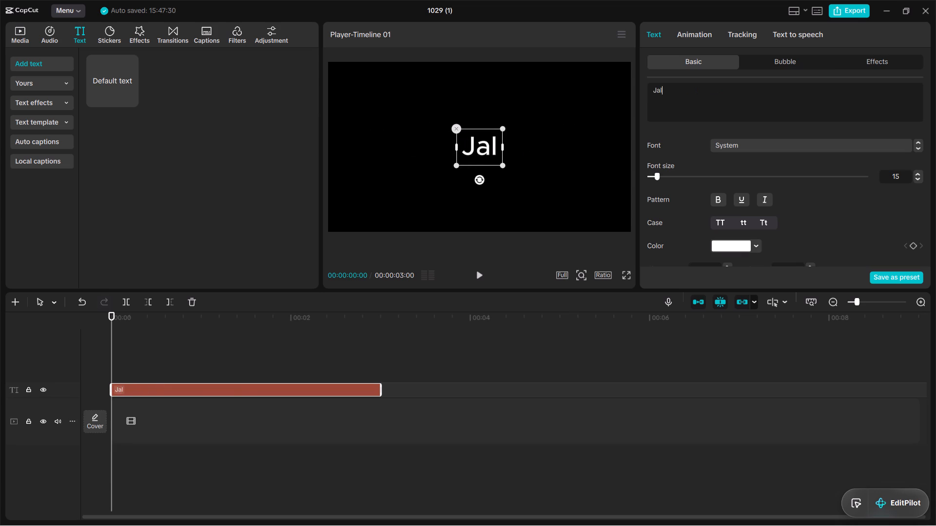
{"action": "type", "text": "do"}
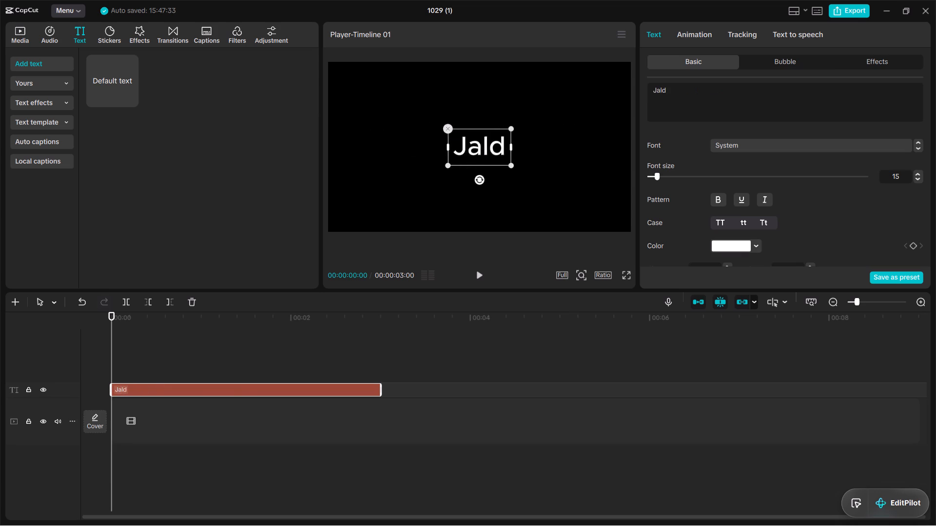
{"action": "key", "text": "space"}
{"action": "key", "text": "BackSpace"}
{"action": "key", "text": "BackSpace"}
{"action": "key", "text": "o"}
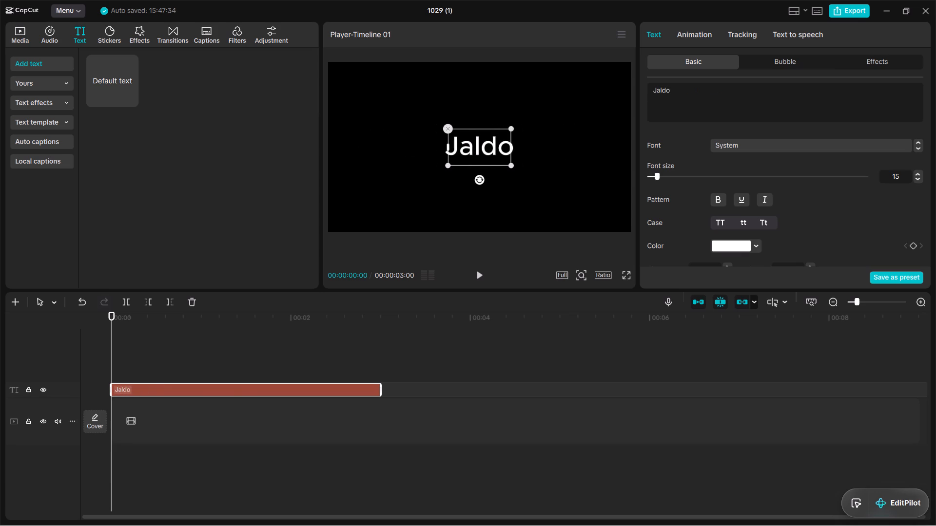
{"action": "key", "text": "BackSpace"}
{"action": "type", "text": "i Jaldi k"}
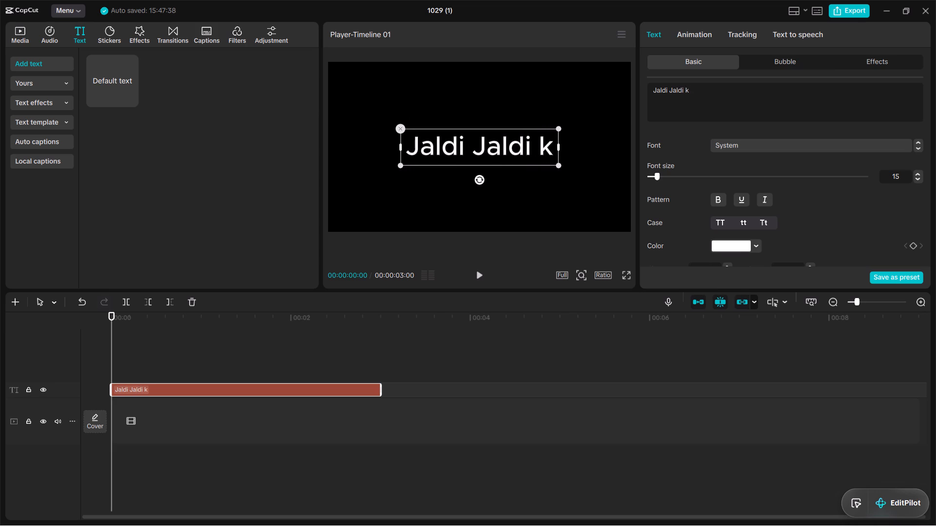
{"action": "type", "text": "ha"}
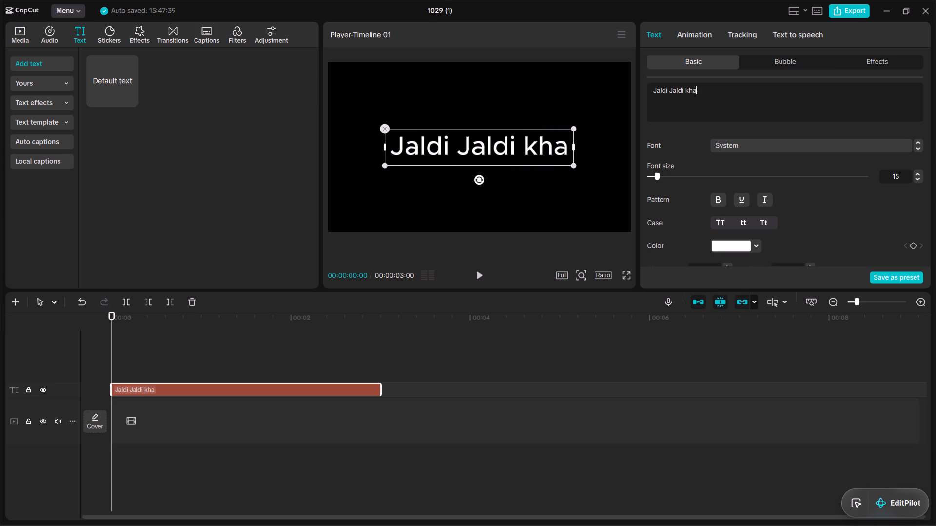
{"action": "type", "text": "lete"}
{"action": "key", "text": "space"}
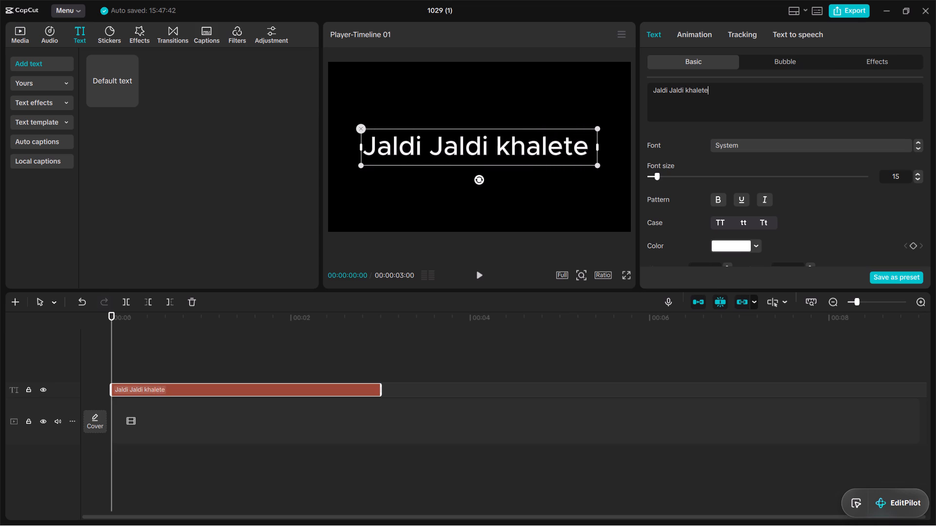
Replace the text clip's wording with the single-line caption "College Ki Unpaid Labour'S".
{"action": "key", "text": "BackSpace"}
{"action": "key", "text": "BackSpace"}
{"action": "key", "text": "BackSpace"}
{"action": "key", "text": "BackSpace"}
{"action": "key", "text": "BackSpace"}
{"action": "key", "text": "BackSpace"}
{"action": "key", "text": "BackSpace"}
{"action": "key", "text": "BackSpace"}
{"action": "key", "text": "BackSpace"}
{"action": "key", "text": "BackSpace"}
{"action": "key", "text": "BackSpace"}
{"action": "key", "text": "BackSpace"}
{"action": "key", "text": "BackSpace"}
{"action": "key", "text": "BackSpace"}
{"action": "key", "text": "BackSpace"}
{"action": "key", "text": "BackSpace"}
{"action": "key", "text": "BackSpace"}
{"action": "key", "text": "BackSpace"}
{"action": "key", "text": "BackSpace"}
{"action": "key", "text": "BackSpace"}
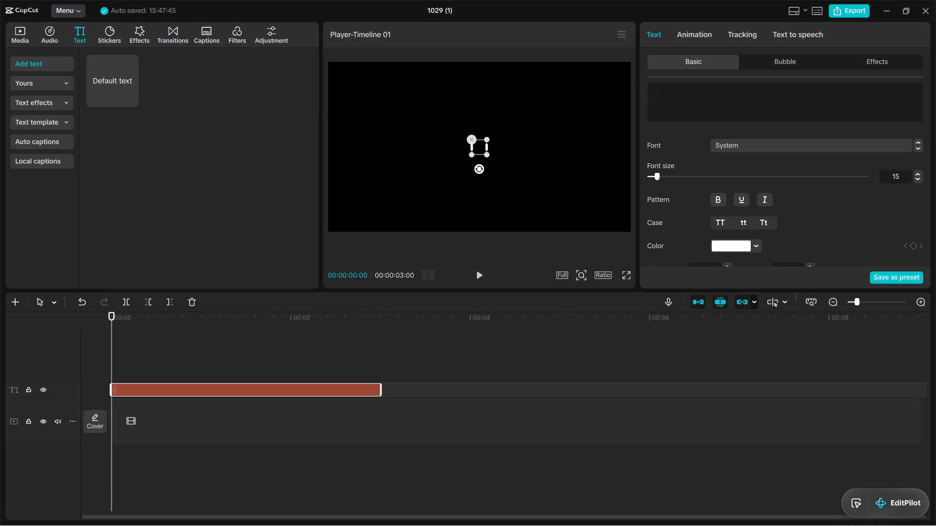
{"action": "type", "text": "College Ke"}
{"action": "key", "text": "space"}
{"action": "key", "text": "Return"}
{"action": "key", "text": "Return"}
{"action": "key", "text": "Return"}
{"action": "key", "text": "Return"}
{"action": "key", "text": "Return"}
{"action": "key", "text": "Return"}
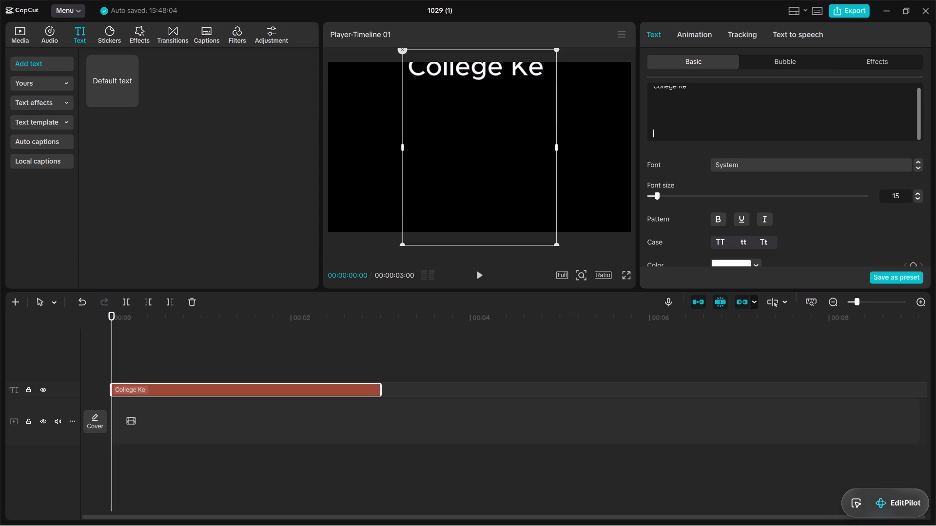
{"action": "key", "text": "BackSpace"}
{"action": "key", "text": "BackSpace"}
{"action": "key", "text": "BackSpace"}
{"action": "key", "text": "BackSpace"}
{"action": "key", "text": "BackSpace"}
{"action": "key", "text": "BackSpace"}
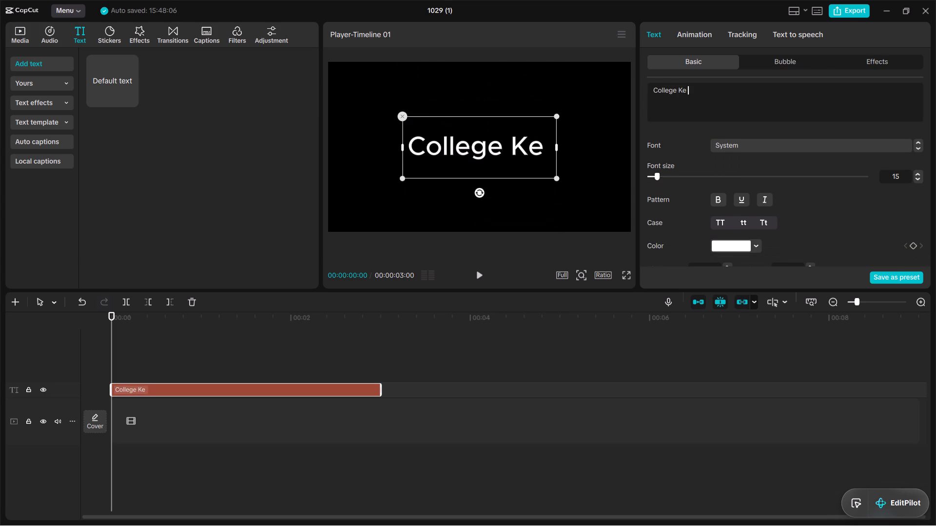
{"action": "key", "text": "BackSpace"}
{"action": "key", "text": "BackSpace"}
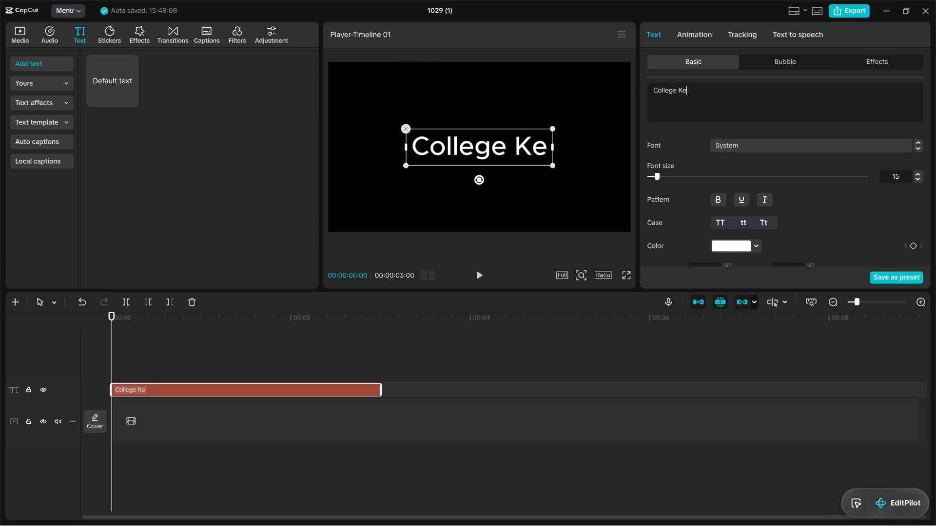
{"action": "type", "text": "i Un"}
{"action": "type", "text": "paid"}
{"action": "key", "text": "space"}
{"action": "type", "text": "Lab"}
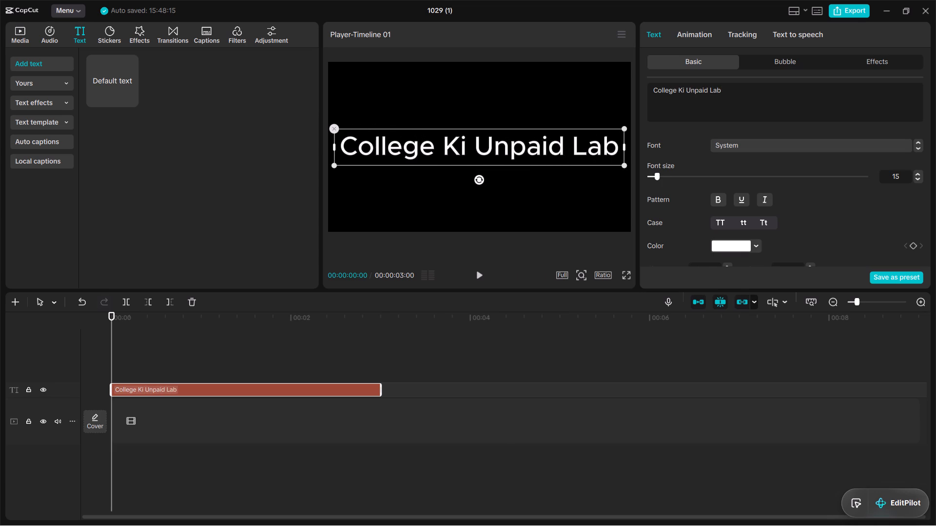
{"action": "type", "text": "our"}
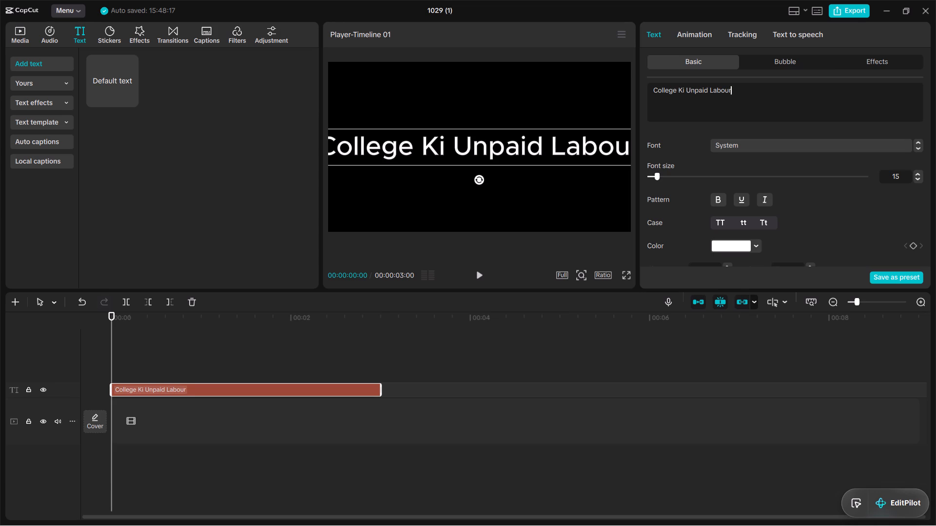
{"action": "type", "text": "'S"}
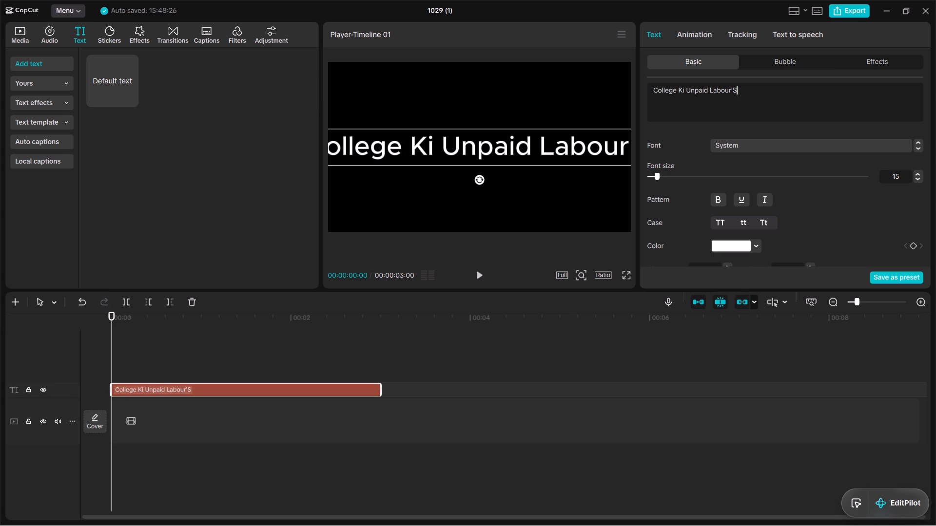
Set the caption's font to Block from the recently used fonts.
{"action": "left_click", "coordinate": [766, 144]}
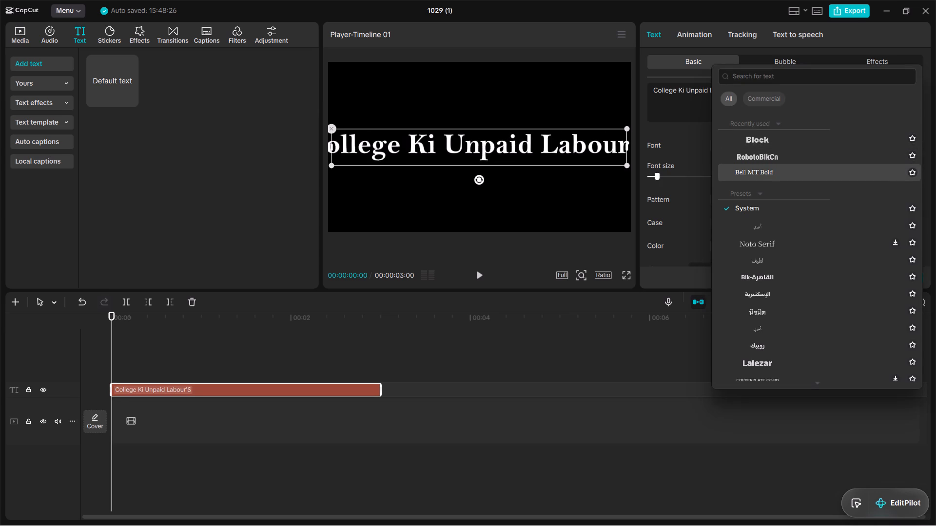
{"action": "left_click", "coordinate": [801, 138]}
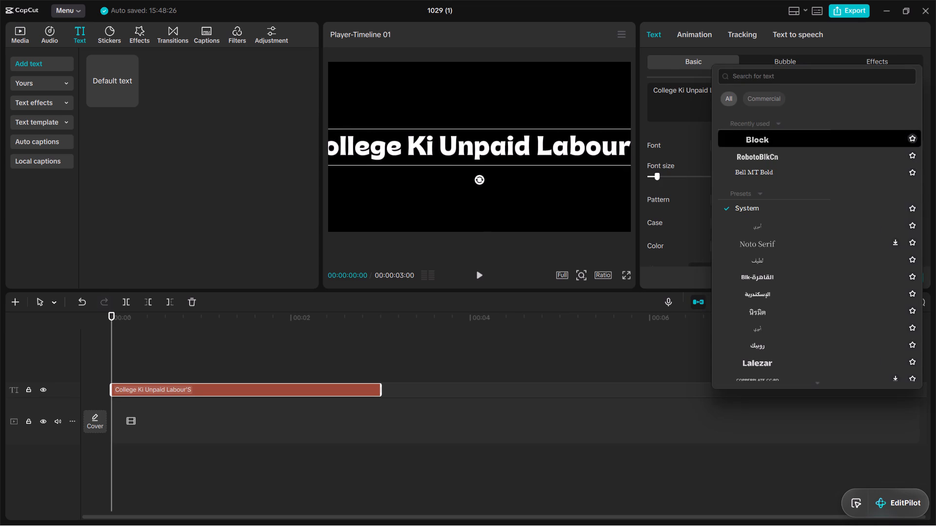
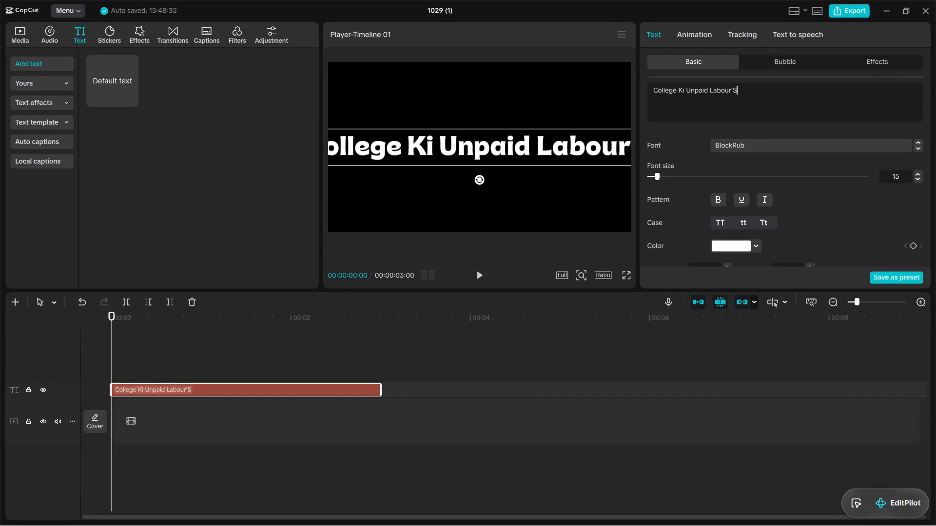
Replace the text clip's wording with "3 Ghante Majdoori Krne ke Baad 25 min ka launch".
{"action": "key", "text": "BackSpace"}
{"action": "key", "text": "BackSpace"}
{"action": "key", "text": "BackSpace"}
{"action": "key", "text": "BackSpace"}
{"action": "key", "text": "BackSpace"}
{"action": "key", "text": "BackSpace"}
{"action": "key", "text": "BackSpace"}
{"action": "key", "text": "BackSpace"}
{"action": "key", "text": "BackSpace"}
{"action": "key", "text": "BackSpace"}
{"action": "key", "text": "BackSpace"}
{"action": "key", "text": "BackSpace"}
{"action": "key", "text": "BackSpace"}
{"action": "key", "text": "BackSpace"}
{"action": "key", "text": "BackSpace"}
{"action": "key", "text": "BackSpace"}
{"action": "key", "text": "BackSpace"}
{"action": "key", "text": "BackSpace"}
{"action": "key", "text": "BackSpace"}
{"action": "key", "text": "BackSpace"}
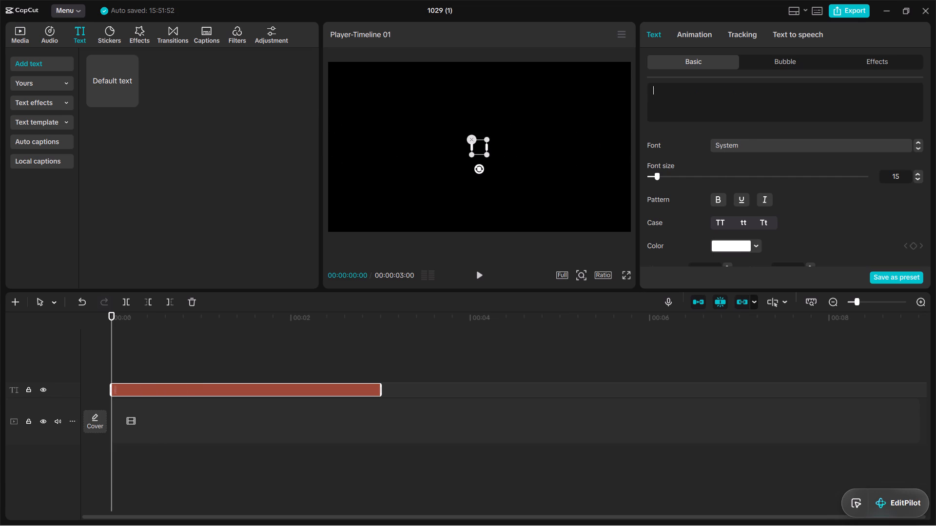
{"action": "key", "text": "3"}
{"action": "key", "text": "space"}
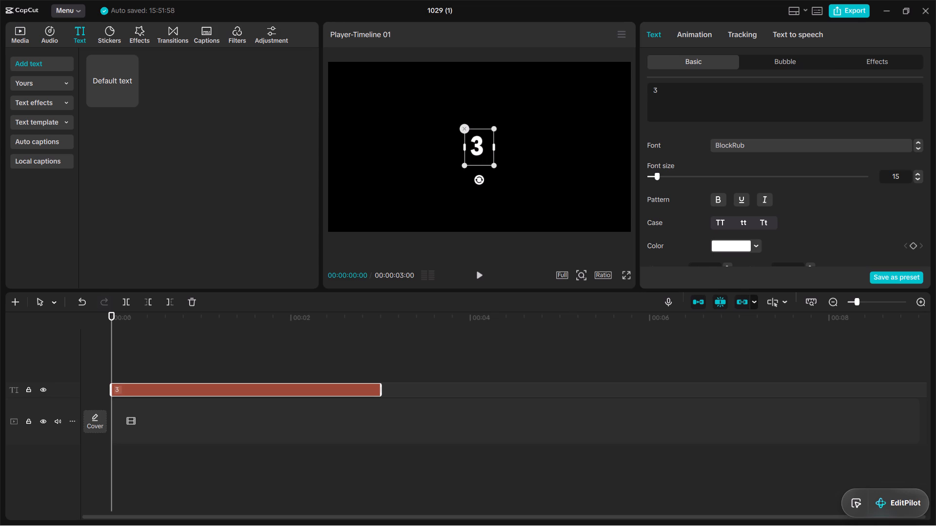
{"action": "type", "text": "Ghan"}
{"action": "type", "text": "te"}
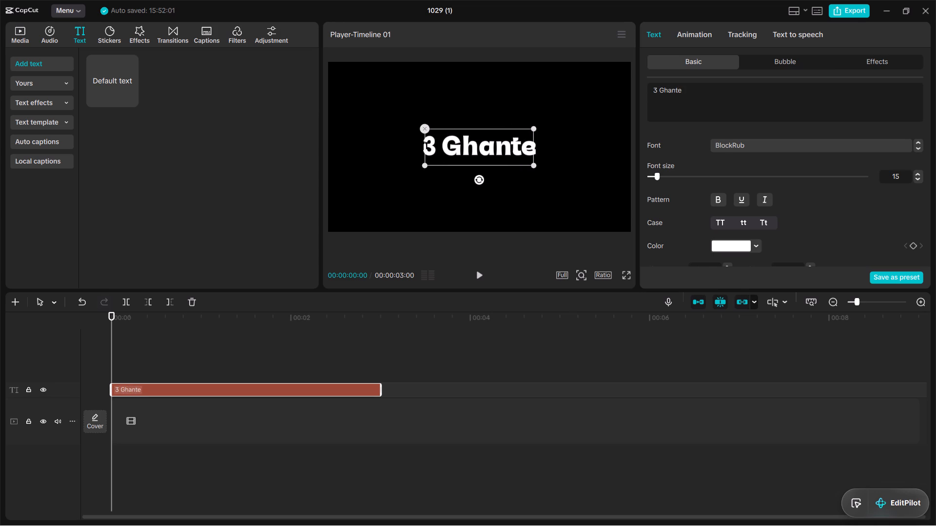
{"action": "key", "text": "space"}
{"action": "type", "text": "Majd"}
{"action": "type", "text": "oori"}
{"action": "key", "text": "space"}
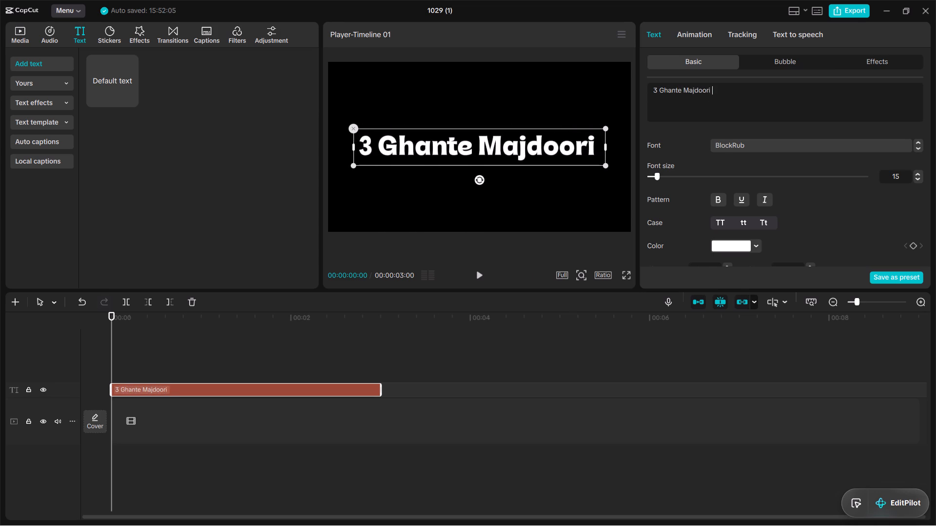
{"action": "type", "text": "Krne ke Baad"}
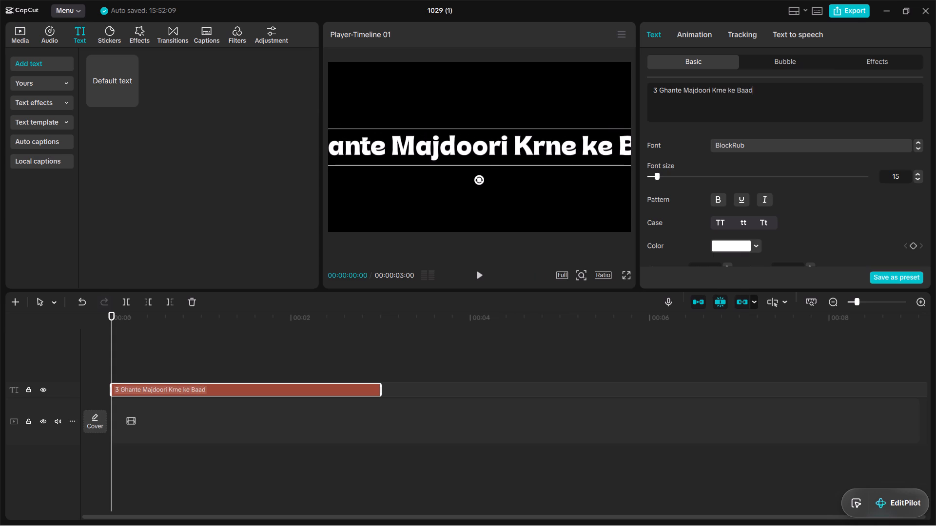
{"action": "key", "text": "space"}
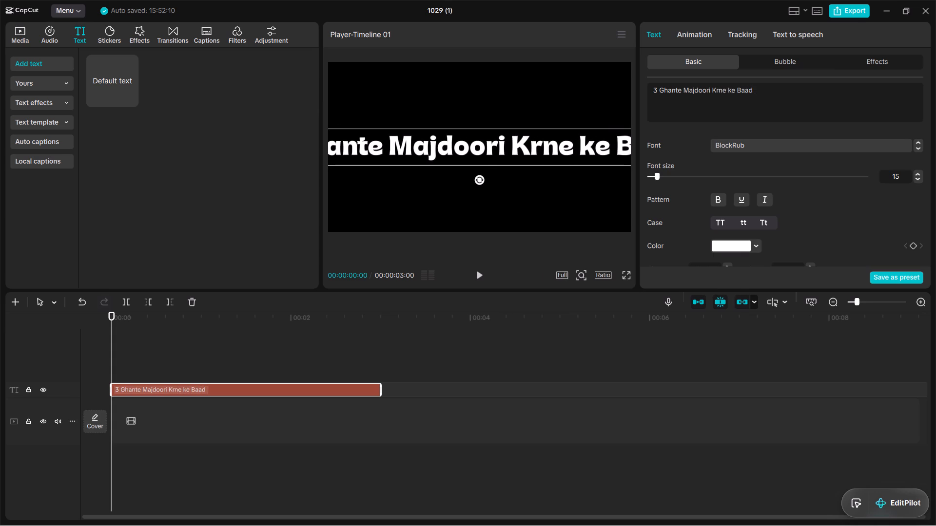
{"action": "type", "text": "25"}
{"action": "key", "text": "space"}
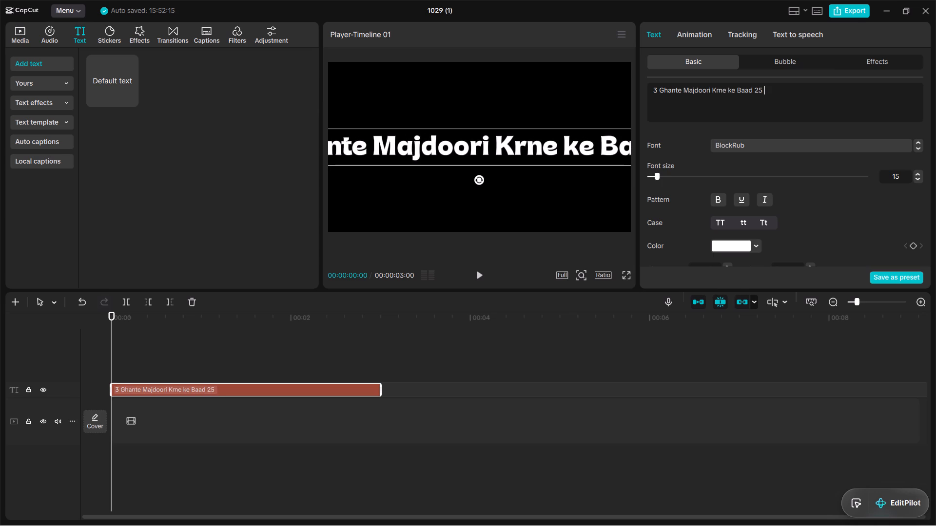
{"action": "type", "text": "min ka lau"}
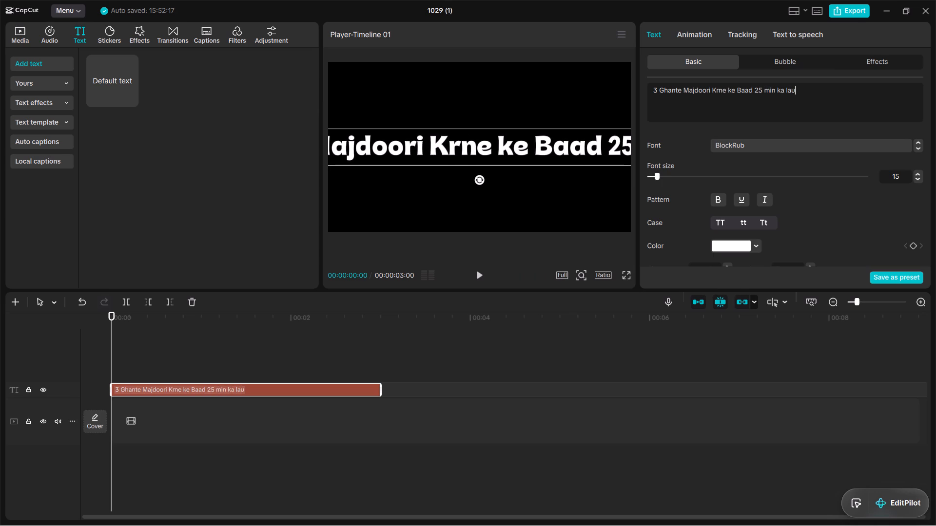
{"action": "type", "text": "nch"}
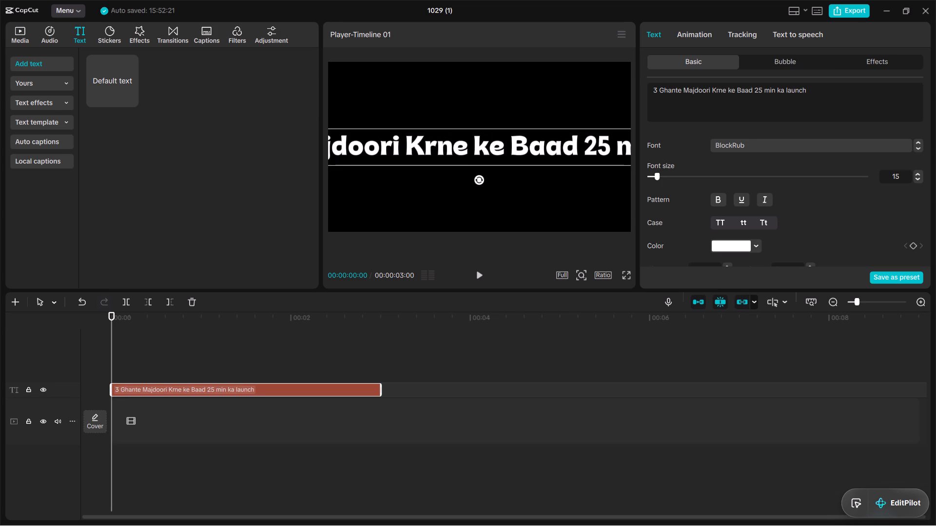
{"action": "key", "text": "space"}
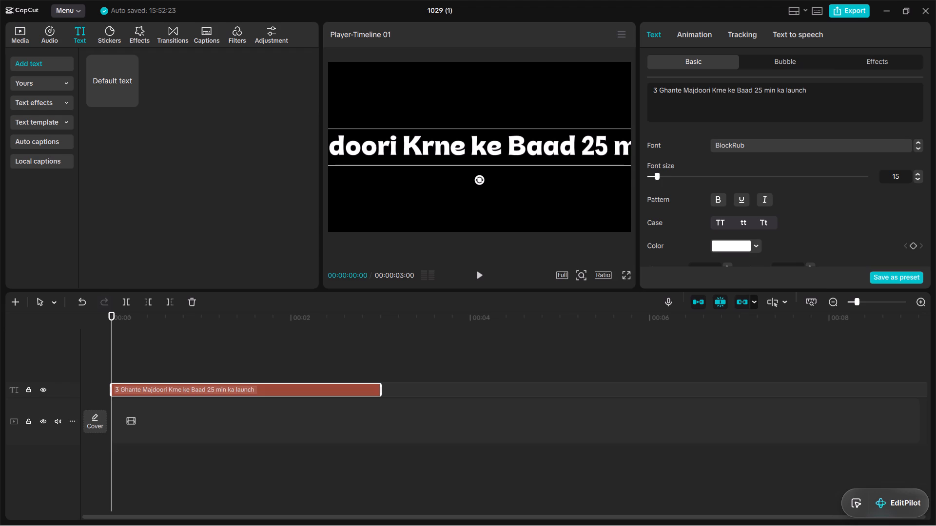
Replace the whole caption in the text clip with "8 Ghante ki Majdoori Mai sirf 20 min Ka launch break".
{"action": "key", "text": "BackSpace"}
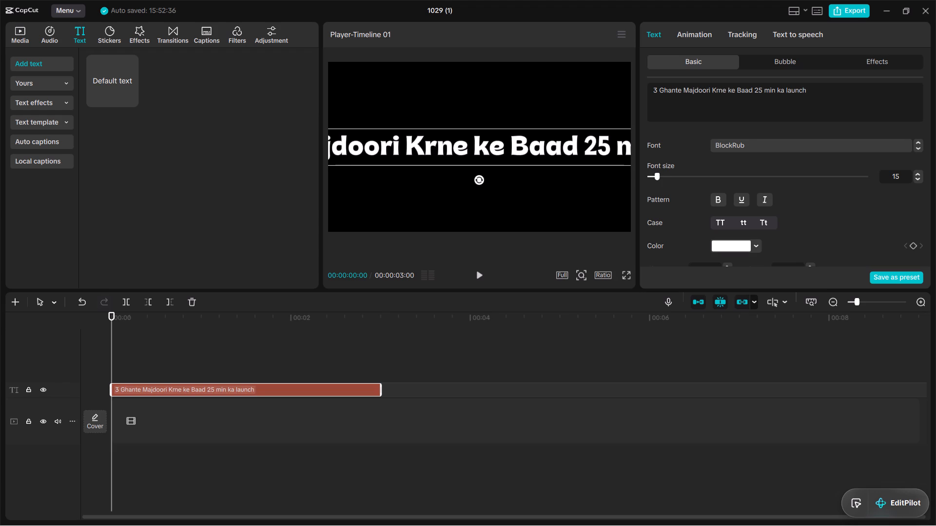
{"action": "key", "text": "BackSpace"}
{"action": "key", "text": "BackSpace"}
{"action": "key", "text": "BackSpace"}
{"action": "key", "text": "BackSpace"}
{"action": "key", "text": "BackSpace"}
{"action": "key", "text": "BackSpace"}
{"action": "key", "text": "BackSpace"}
{"action": "key", "text": "BackSpace"}
{"action": "key", "text": "BackSpace"}
{"action": "key", "text": "BackSpace"}
{"action": "key", "text": "BackSpace"}
{"action": "key", "text": "BackSpace"}
{"action": "key", "text": "BackSpace"}
{"action": "key", "text": "BackSpace"}
{"action": "key", "text": "BackSpace"}
{"action": "key", "text": "BackSpace"}
{"action": "key", "text": "BackSpace"}
{"action": "key", "text": "BackSpace"}
{"action": "key", "text": "BackSpace"}
{"action": "key", "text": "BackSpace"}
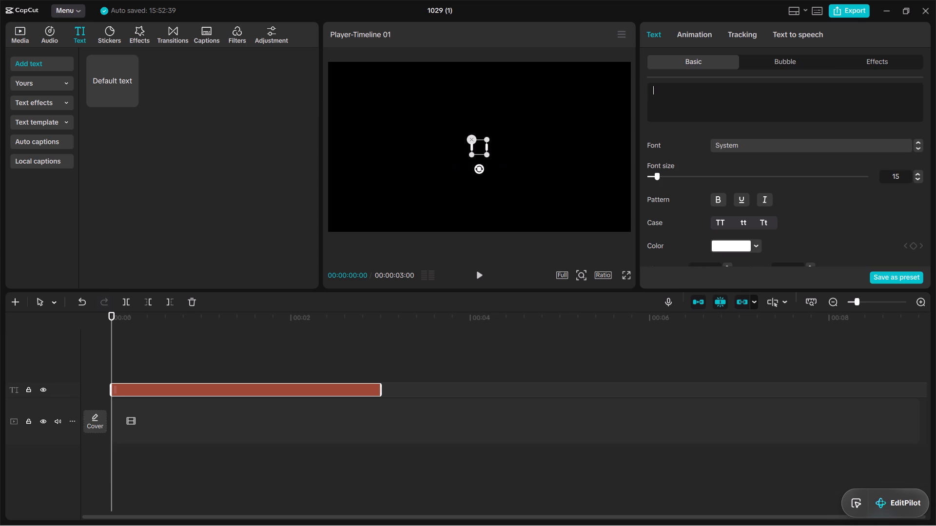
{"action": "type", "text": "8"}
{"action": "key", "text": "space"}
{"action": "type", "text": "Ghante ki"}
{"action": "key", "text": "space"}
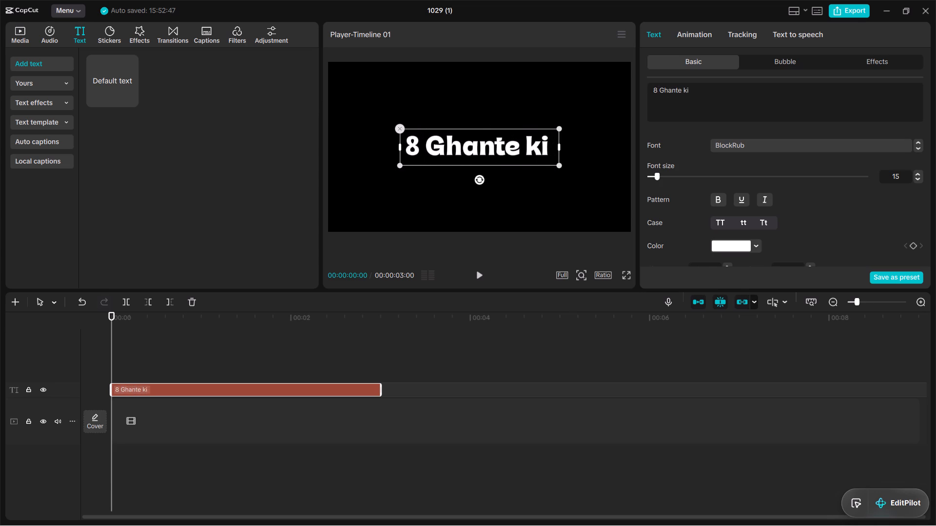
{"action": "type", "text": "Majdoori Mai sirf"}
{"action": "key", "text": "space"}
{"action": "type", "text": "25"}
{"action": "key", "text": "BackSpace"}
{"action": "key", "text": "BackSpace"}
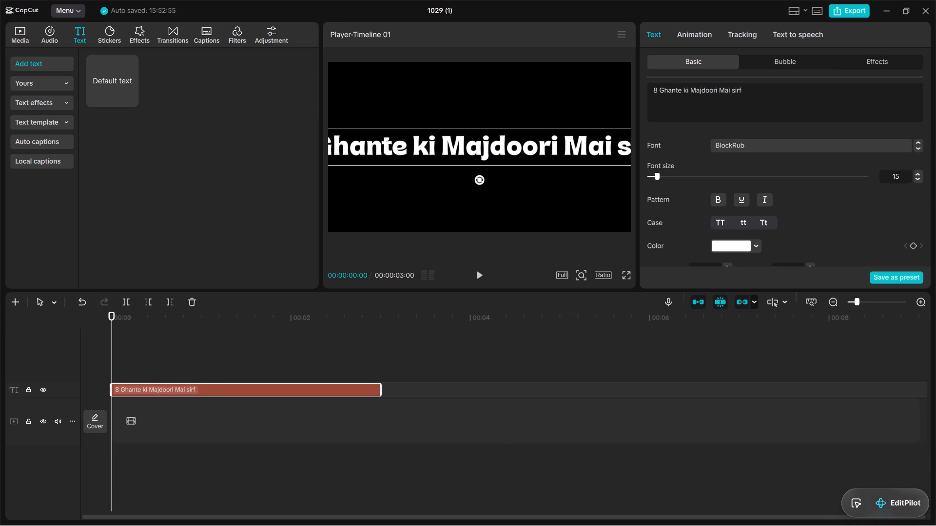
{"action": "type", "text": "20 min"}
{"action": "key", "text": "space"}
{"action": "type", "text": "Ka lau"}
{"action": "type", "text": "nch break"}
{"action": "key", "text": "space"}
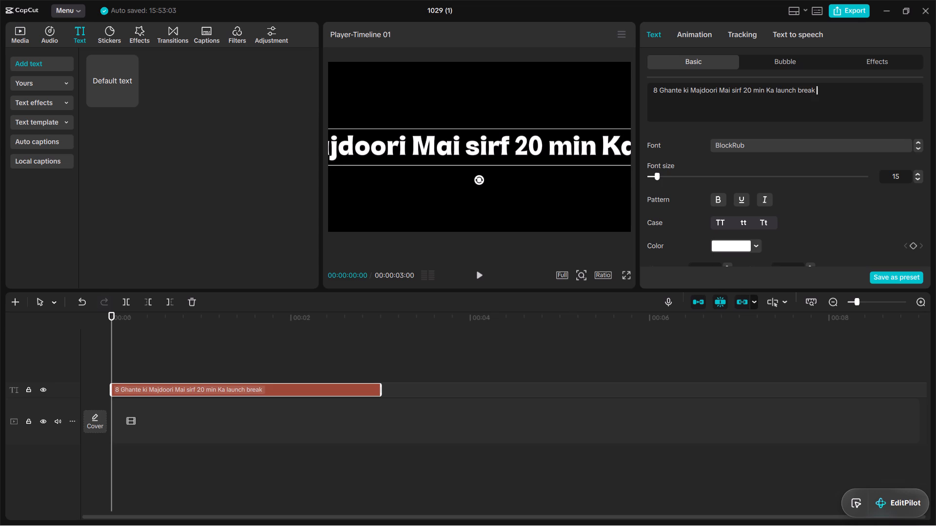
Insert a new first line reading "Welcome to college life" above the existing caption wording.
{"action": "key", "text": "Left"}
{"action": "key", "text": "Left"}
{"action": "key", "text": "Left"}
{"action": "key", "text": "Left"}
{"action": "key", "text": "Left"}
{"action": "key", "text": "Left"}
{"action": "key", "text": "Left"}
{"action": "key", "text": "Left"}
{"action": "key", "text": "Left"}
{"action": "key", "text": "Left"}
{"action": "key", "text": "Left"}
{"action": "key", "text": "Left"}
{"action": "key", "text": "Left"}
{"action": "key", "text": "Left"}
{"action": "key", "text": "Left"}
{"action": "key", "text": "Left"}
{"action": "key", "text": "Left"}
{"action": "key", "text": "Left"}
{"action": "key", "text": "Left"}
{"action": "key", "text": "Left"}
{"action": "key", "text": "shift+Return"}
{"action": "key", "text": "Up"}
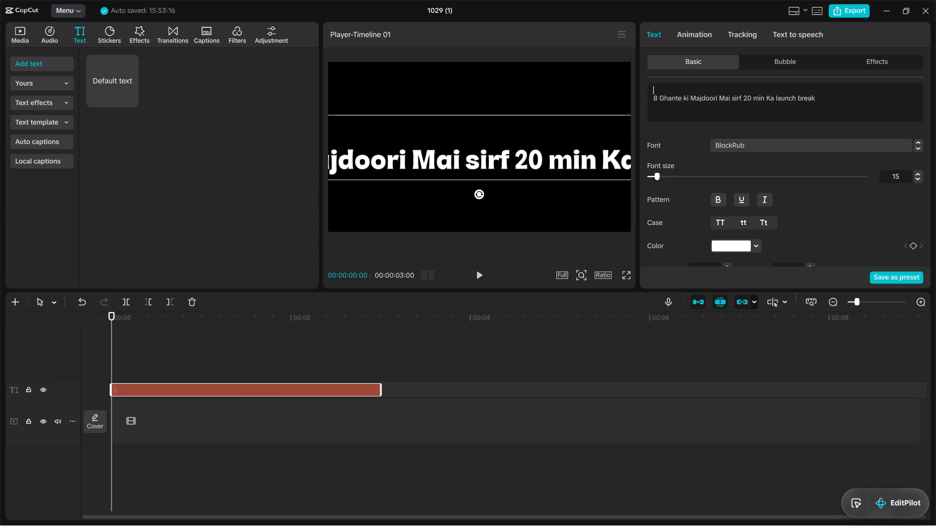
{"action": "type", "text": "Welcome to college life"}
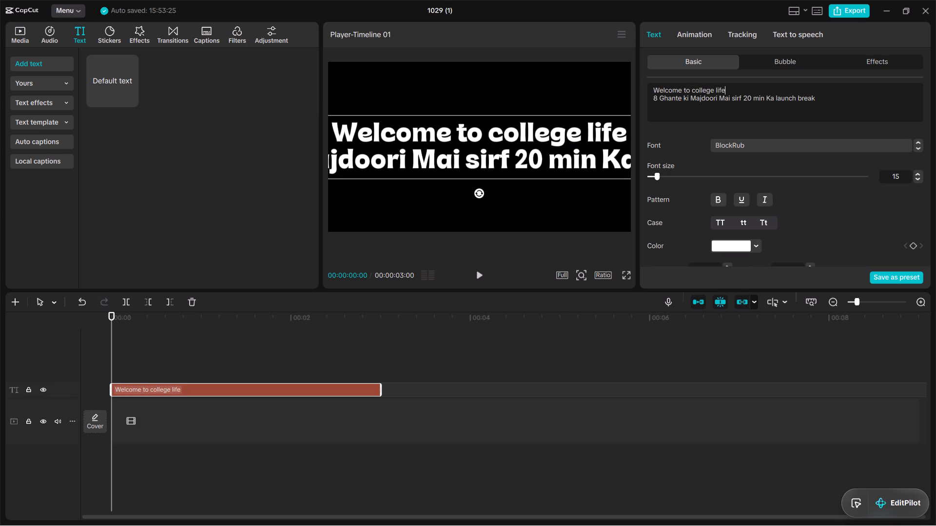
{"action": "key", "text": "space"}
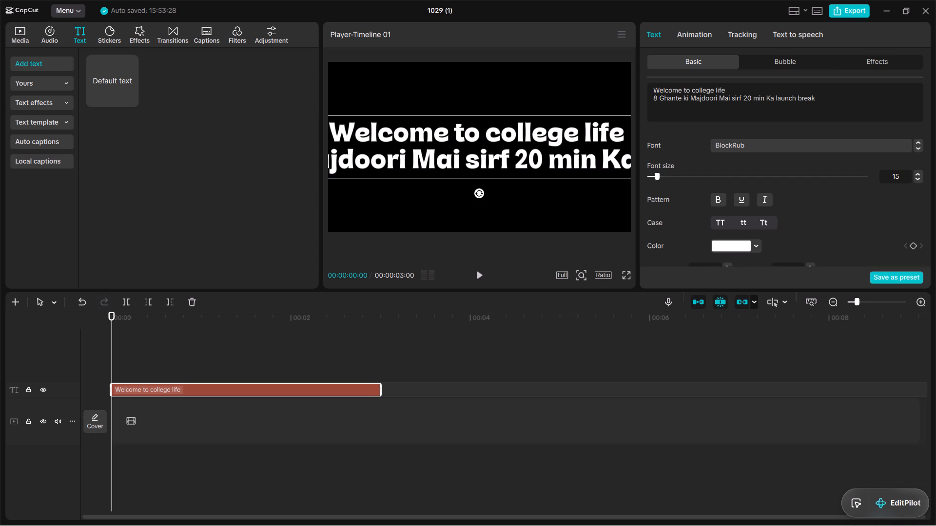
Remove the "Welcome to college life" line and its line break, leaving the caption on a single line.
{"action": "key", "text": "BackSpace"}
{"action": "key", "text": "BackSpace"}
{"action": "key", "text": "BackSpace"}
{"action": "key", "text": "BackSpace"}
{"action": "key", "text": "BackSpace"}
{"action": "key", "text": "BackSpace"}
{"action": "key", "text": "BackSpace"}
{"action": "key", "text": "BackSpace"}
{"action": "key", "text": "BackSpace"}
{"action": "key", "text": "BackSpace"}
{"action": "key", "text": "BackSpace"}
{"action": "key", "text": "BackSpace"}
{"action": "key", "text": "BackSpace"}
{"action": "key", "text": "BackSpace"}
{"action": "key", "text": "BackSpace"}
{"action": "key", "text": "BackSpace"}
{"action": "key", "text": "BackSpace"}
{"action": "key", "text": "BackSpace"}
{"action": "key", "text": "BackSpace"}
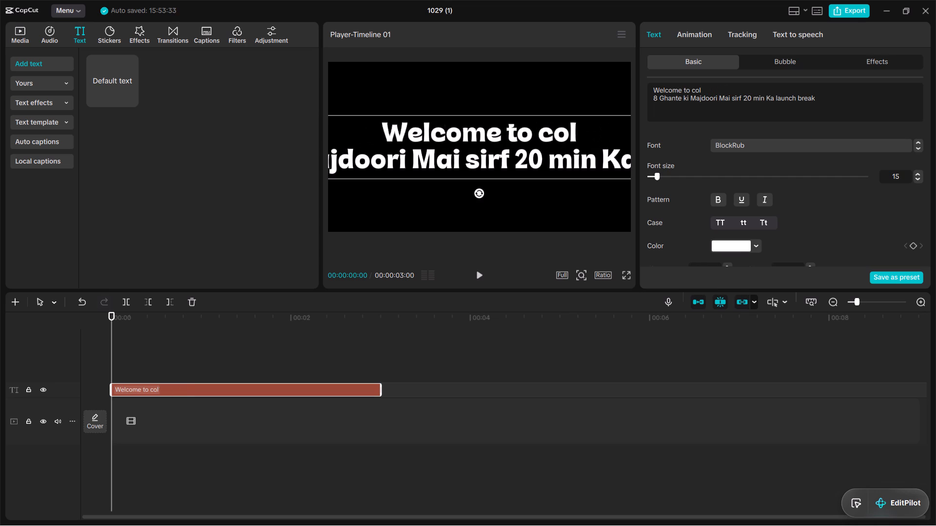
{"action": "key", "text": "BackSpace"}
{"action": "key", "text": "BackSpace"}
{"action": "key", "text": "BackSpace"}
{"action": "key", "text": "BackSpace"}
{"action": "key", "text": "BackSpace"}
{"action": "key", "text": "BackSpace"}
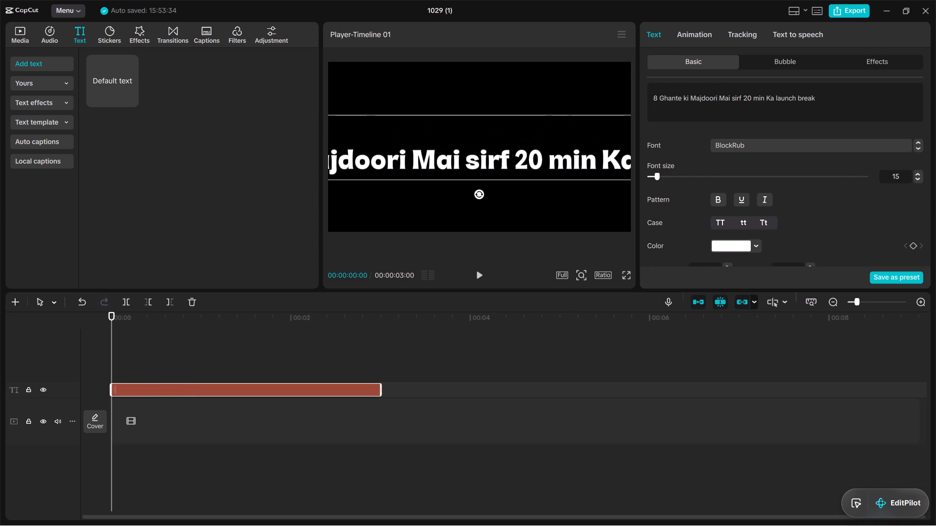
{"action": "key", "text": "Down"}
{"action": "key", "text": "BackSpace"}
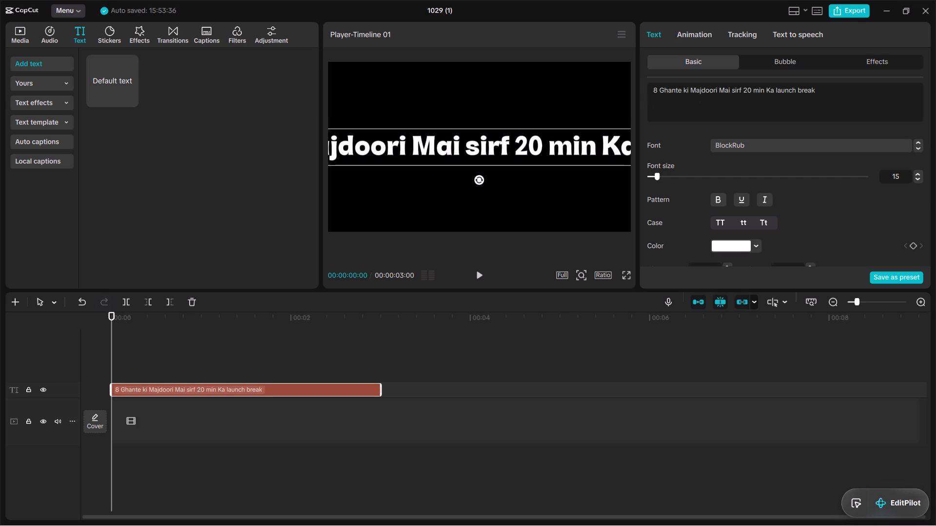
Add a second default text clip at the timeline start, on a track beneath the first, and word it "Welcome to college life".
{"action": "scroll", "coordinate": [469, 274], "scroll_direction": "left", "scroll_amount": 1}
{"action": "left_click_drag", "start_coordinate": [127, 69], "coordinate": [112, 402]}
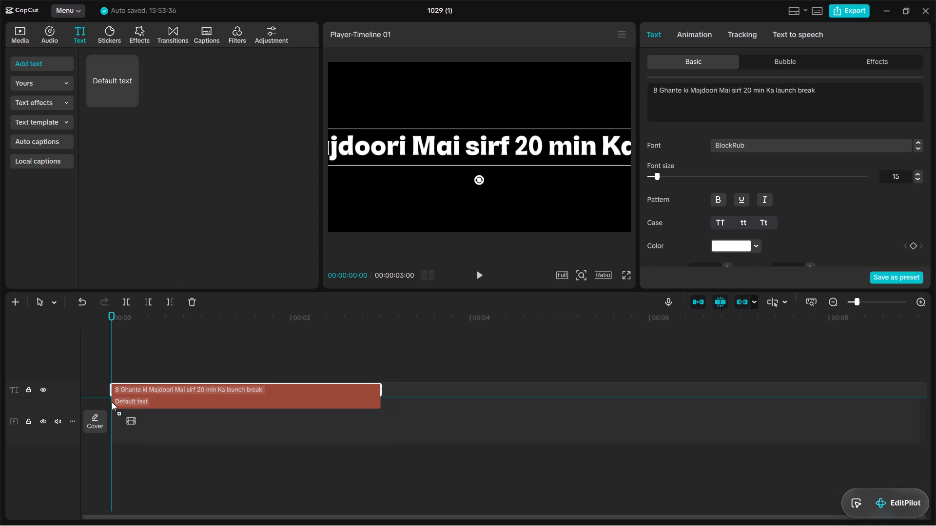
{"action": "left_click_drag", "start_coordinate": [112, 402], "coordinate": [111, 402]}
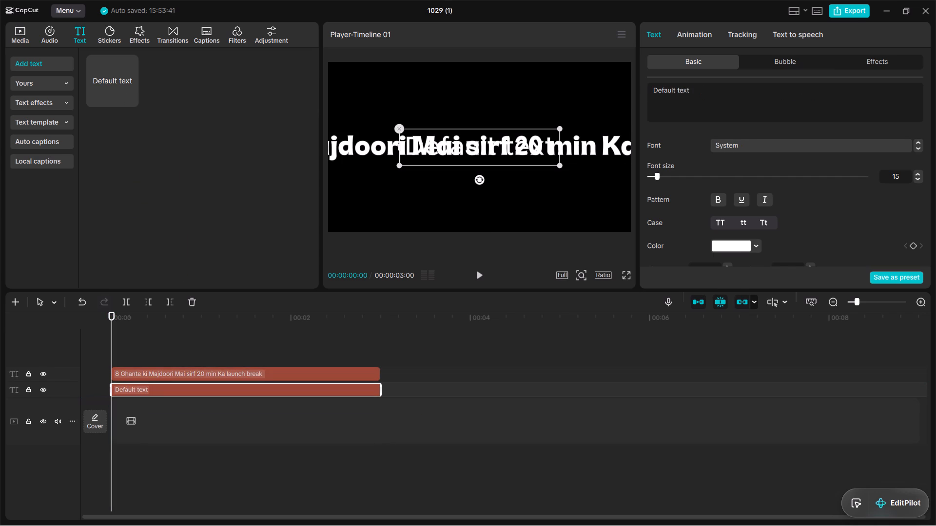
{"action": "triple_click", "coordinate": [710, 90]}
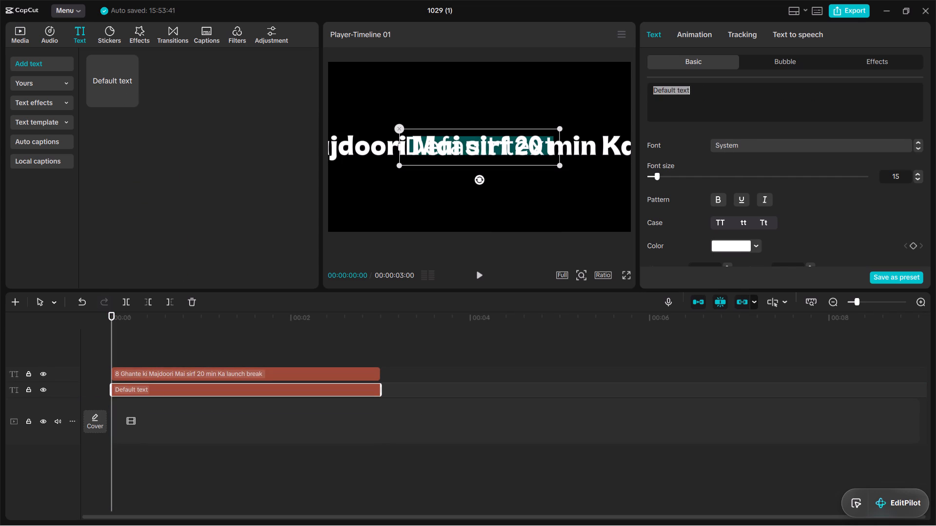
{"action": "type", "text": "Welcome to college life"}
{"action": "key", "text": "space"}
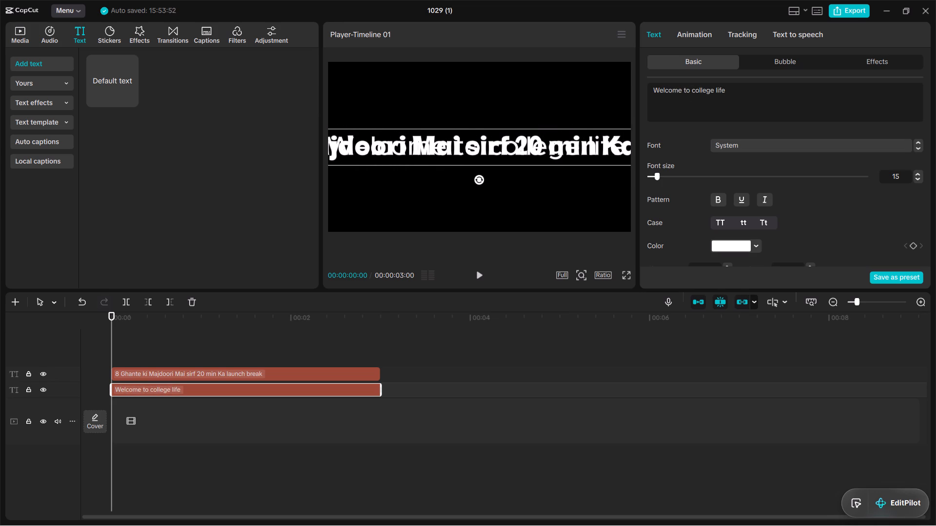
Move the "Welcome to college life" caption slightly up in the preview, above the other caption's line.
{"action": "left_click_drag", "start_coordinate": [547, 146], "coordinate": [551, 125]}
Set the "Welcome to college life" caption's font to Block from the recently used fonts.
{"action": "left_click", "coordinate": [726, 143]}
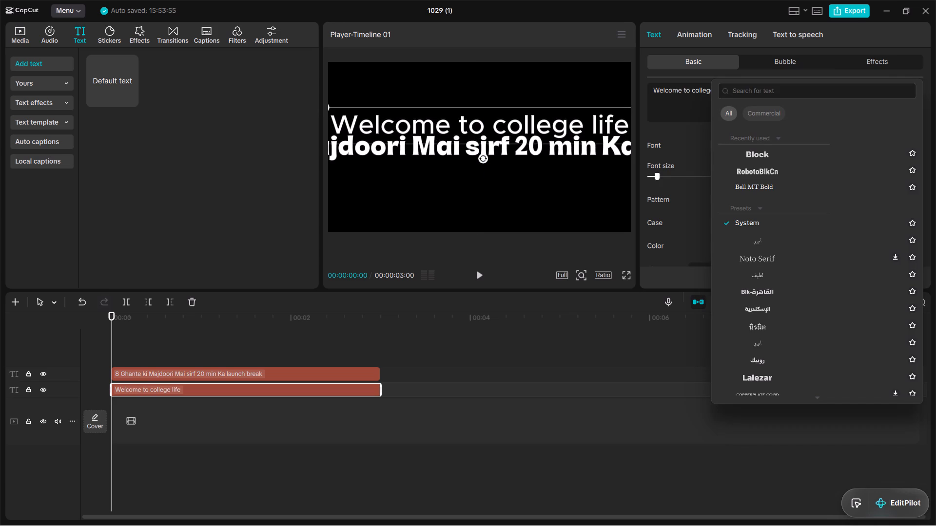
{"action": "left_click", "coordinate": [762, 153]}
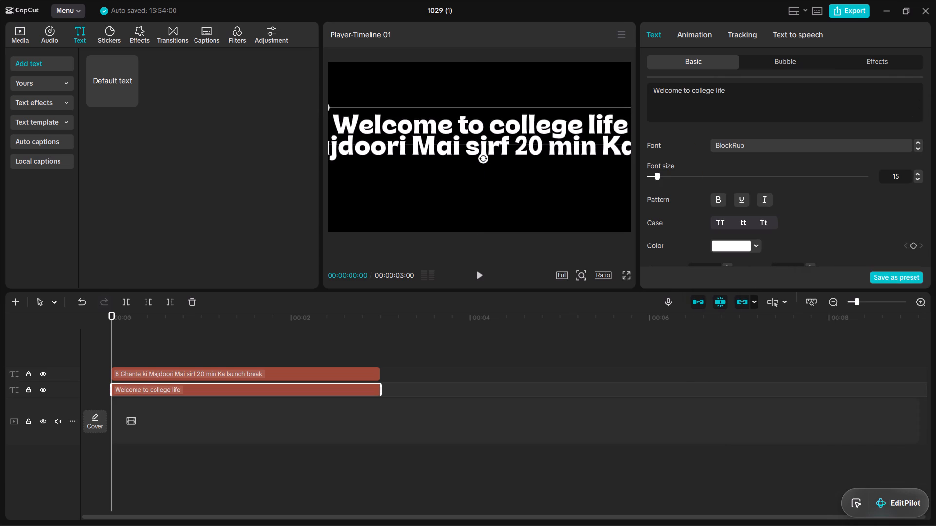
Change the "Welcome to college life" caption's font to CC-Twinkle.
{"action": "left_click", "coordinate": [739, 145]}
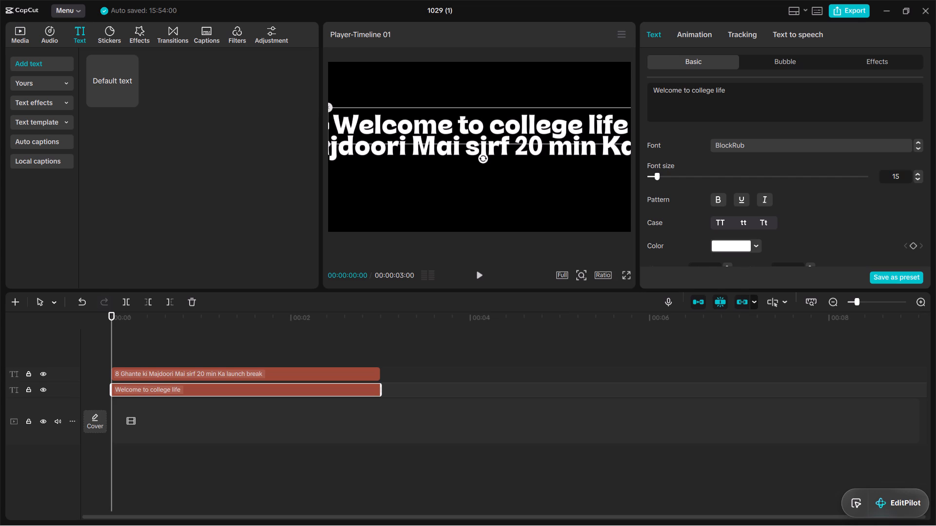
{"action": "left_click", "coordinate": [739, 145]}
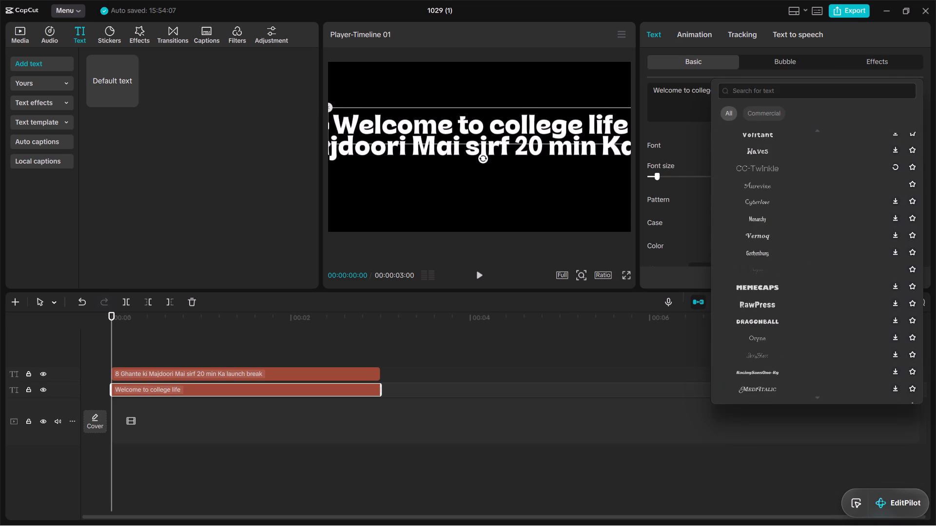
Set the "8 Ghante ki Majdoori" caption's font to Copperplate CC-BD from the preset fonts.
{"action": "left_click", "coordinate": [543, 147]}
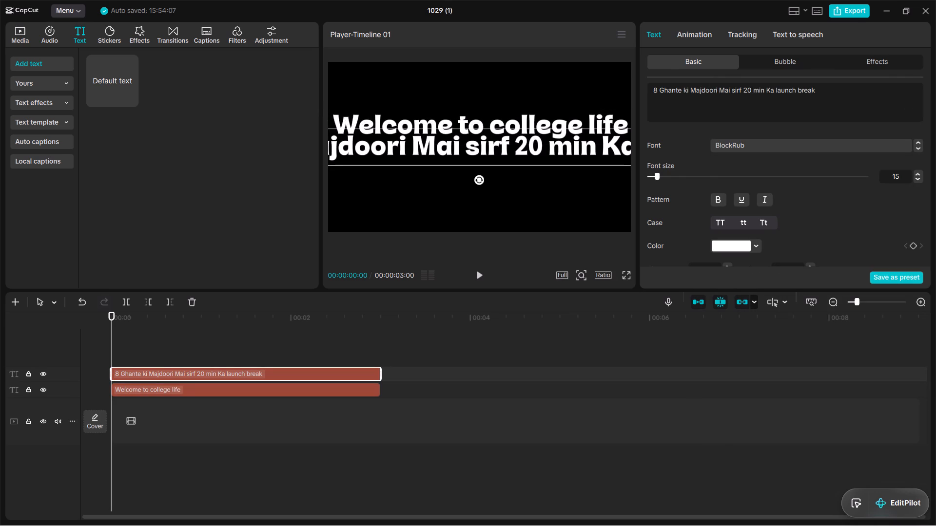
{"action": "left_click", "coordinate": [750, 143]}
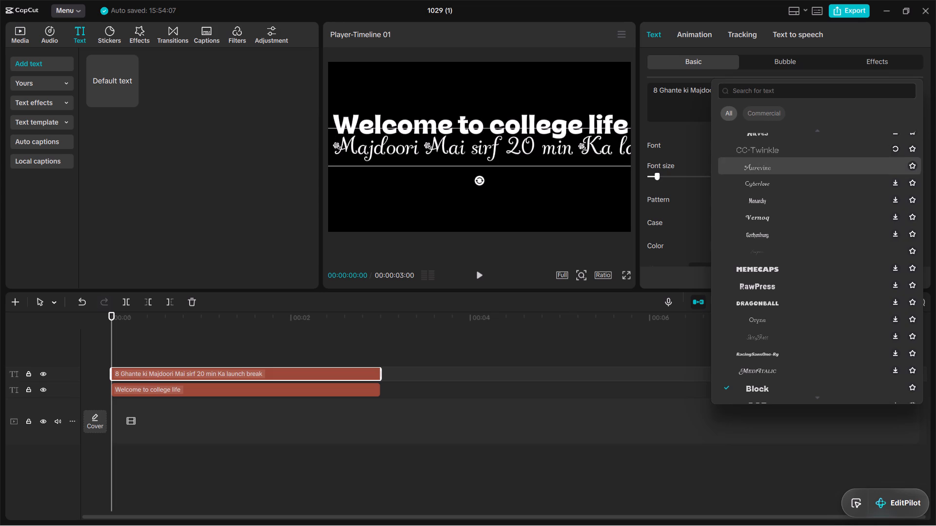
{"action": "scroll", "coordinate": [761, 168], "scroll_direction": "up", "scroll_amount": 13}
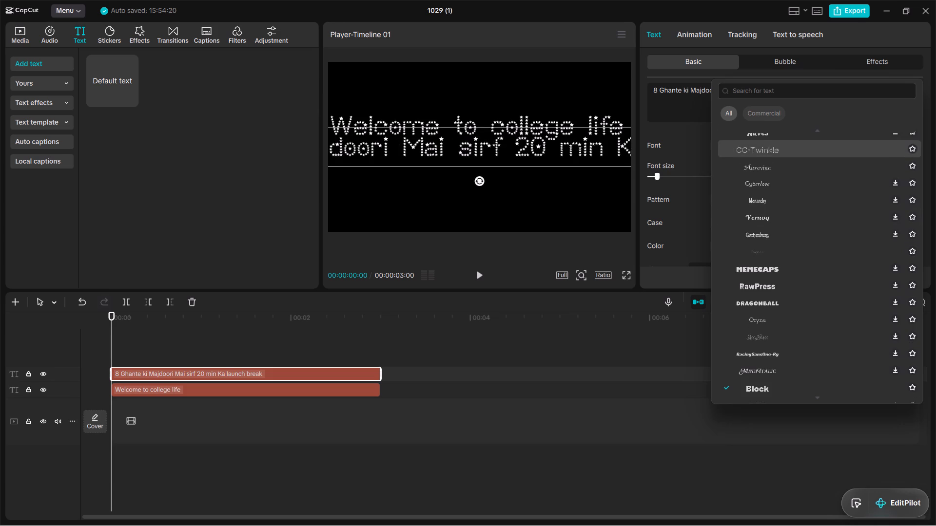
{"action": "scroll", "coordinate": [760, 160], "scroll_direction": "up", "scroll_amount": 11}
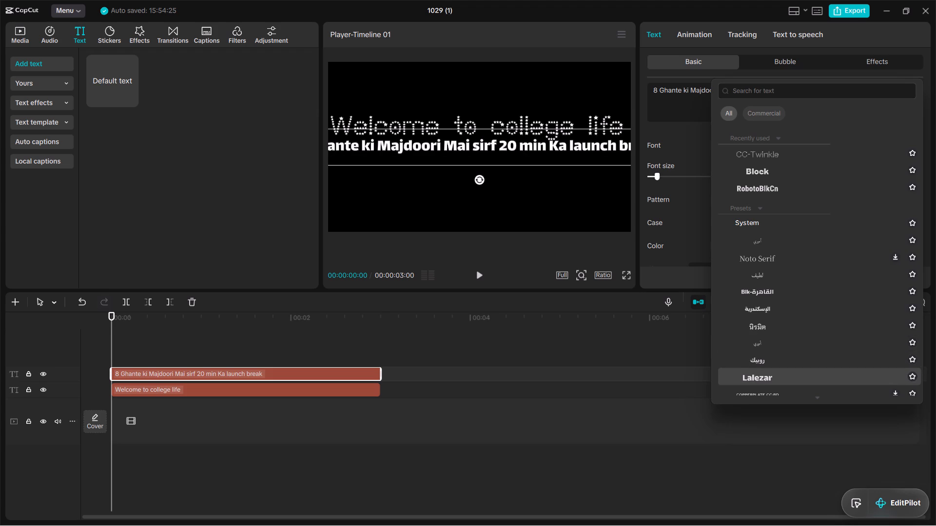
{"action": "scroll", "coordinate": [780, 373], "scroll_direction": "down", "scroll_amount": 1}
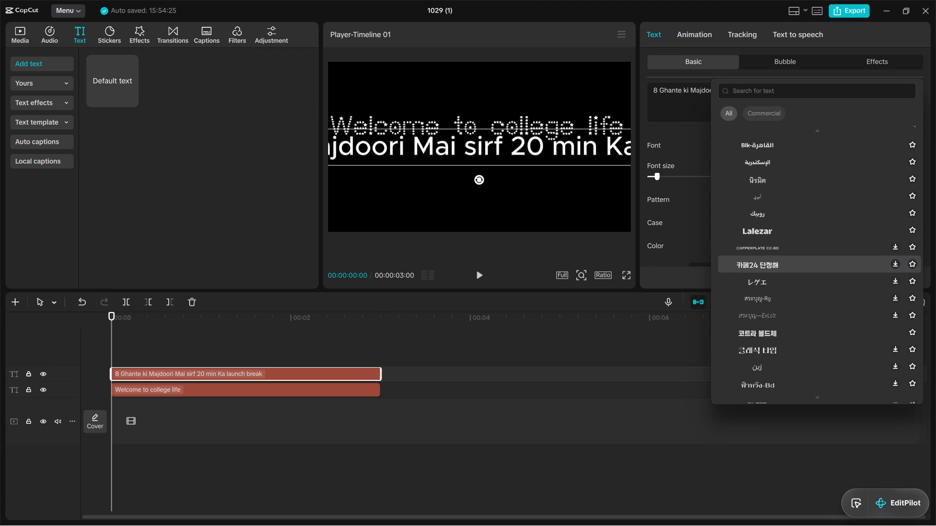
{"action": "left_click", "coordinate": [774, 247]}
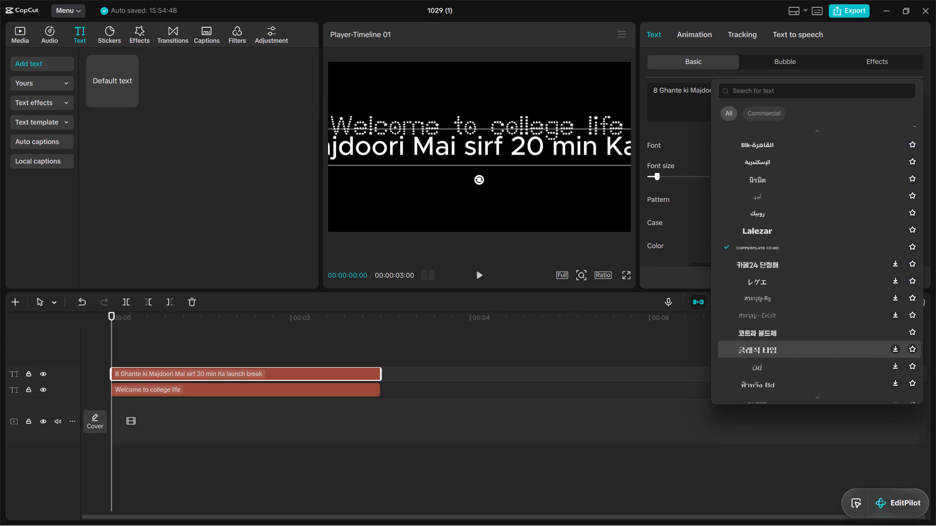
Try Özgür Gündem and لطيف-Lt on the "8 Ghante ki Majdoori" caption, settling on the preset Thai font ฟ้าหวัง-Bd.
{"action": "scroll", "coordinate": [779, 355], "scroll_direction": "down", "scroll_amount": 1}
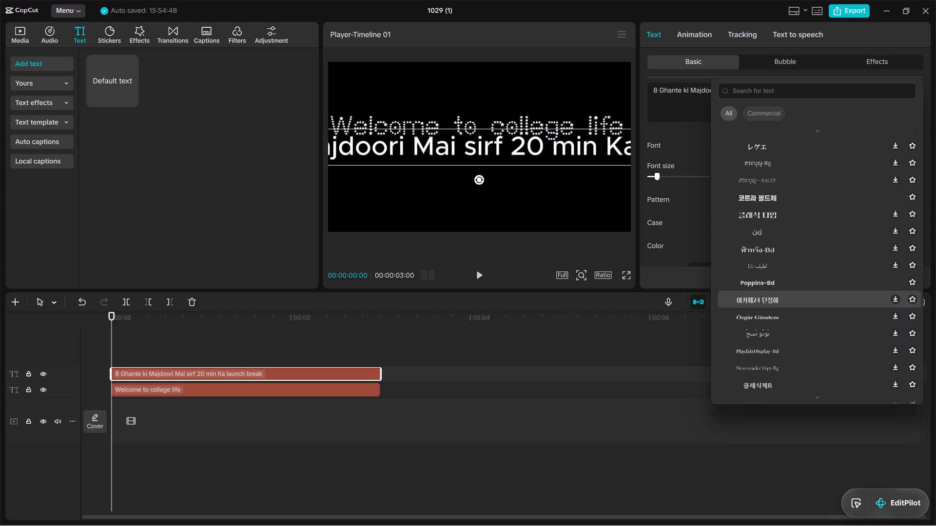
{"action": "left_click", "coordinate": [776, 299]}
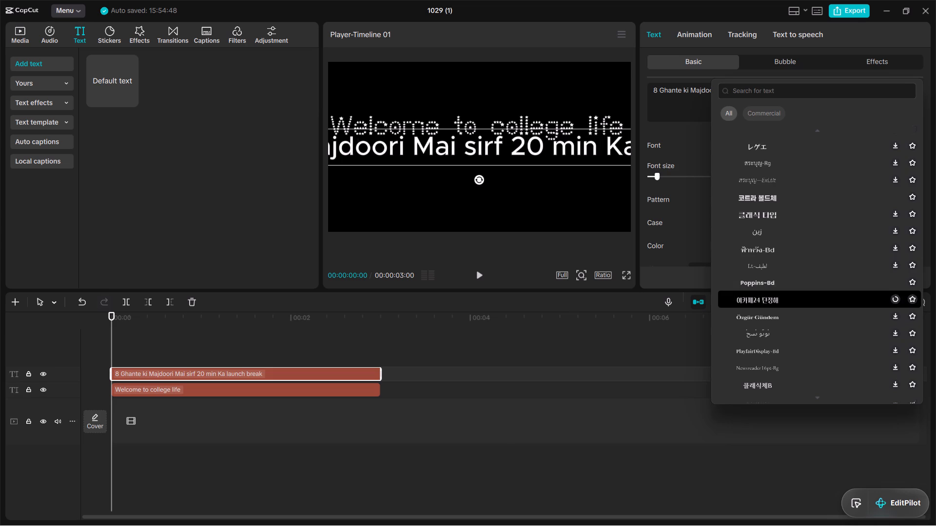
{"action": "left_click", "coordinate": [764, 312]}
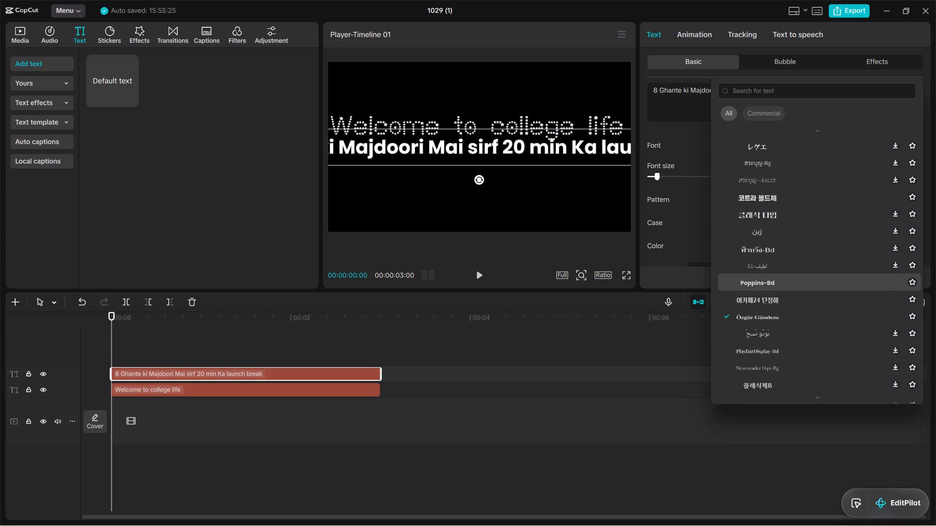
{"action": "left_click", "coordinate": [763, 267]}
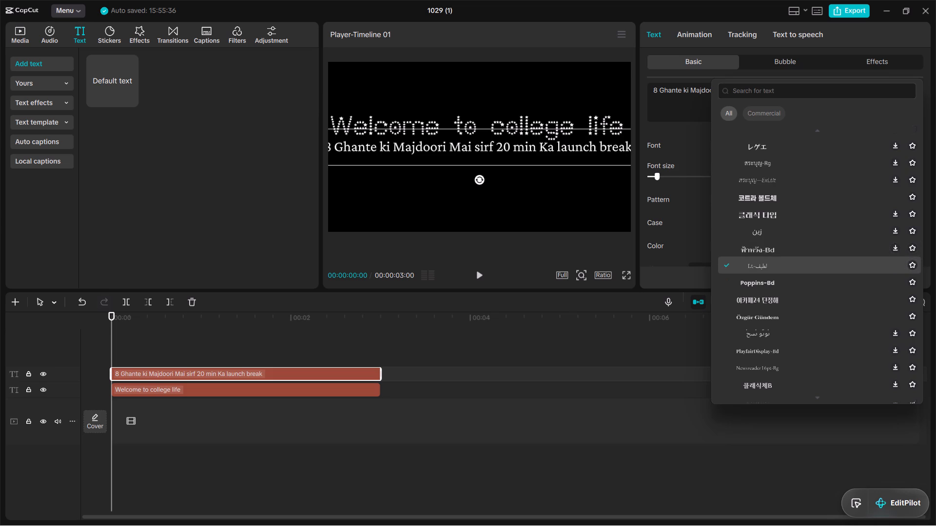
{"action": "left_click", "coordinate": [770, 253]}
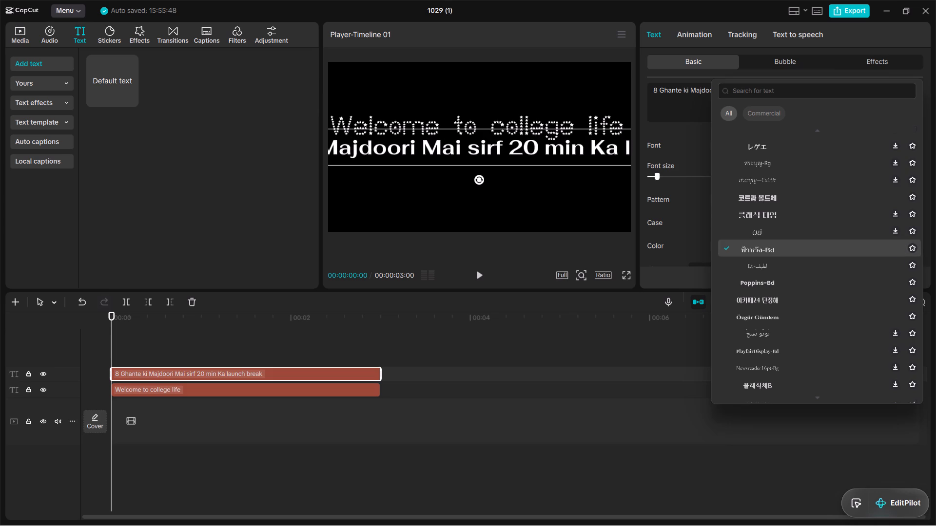
{"action": "left_click", "coordinate": [565, 189]}
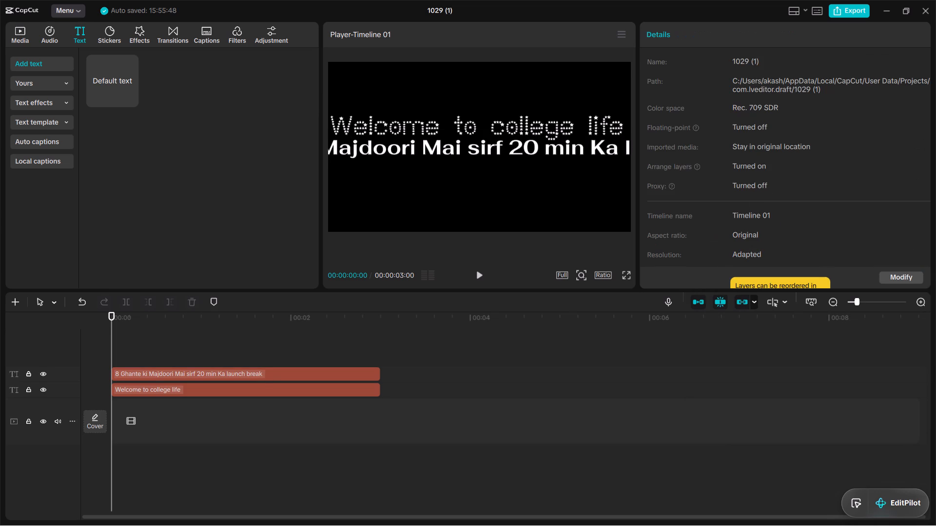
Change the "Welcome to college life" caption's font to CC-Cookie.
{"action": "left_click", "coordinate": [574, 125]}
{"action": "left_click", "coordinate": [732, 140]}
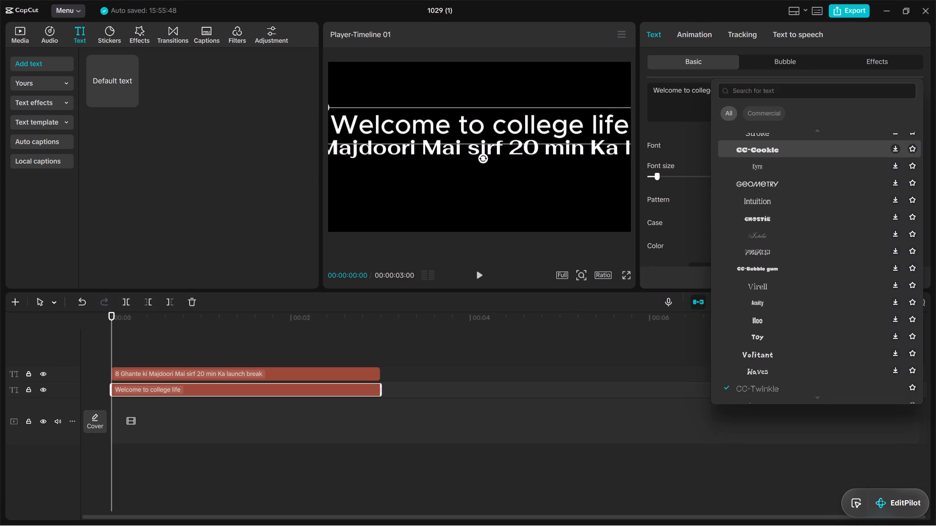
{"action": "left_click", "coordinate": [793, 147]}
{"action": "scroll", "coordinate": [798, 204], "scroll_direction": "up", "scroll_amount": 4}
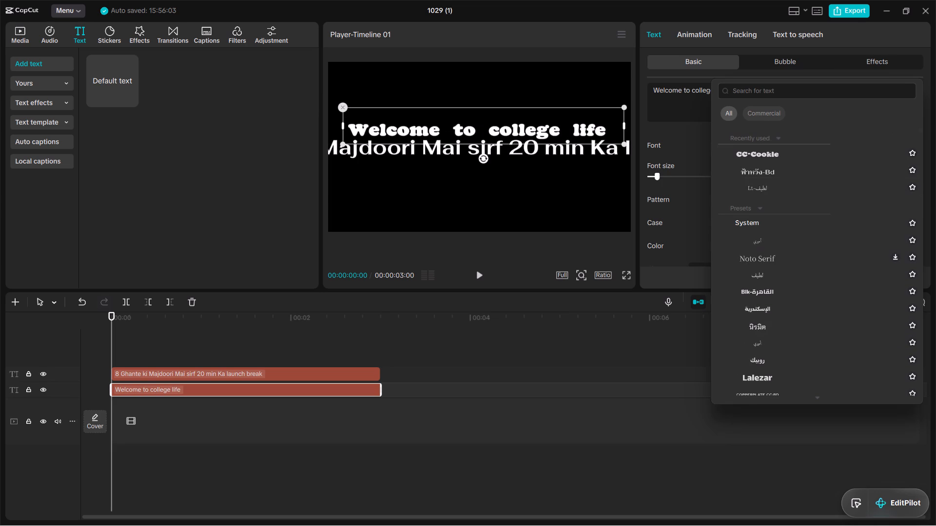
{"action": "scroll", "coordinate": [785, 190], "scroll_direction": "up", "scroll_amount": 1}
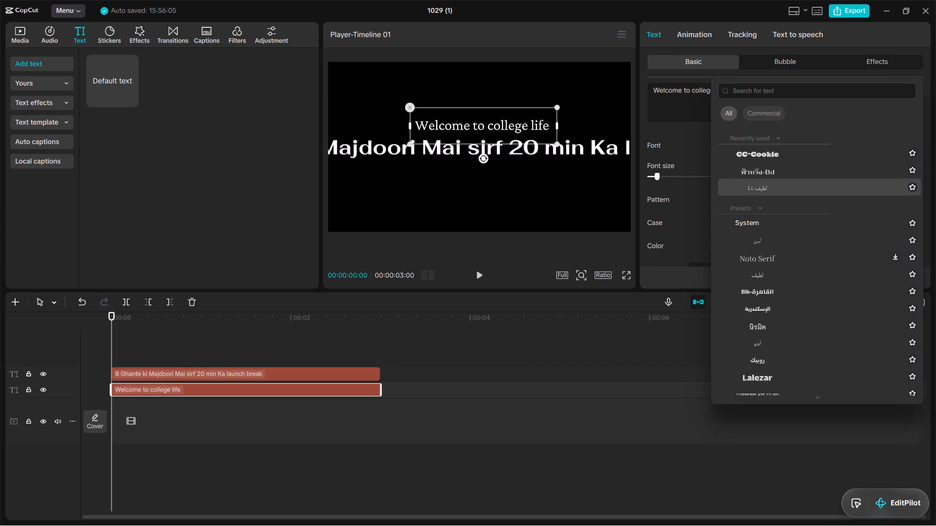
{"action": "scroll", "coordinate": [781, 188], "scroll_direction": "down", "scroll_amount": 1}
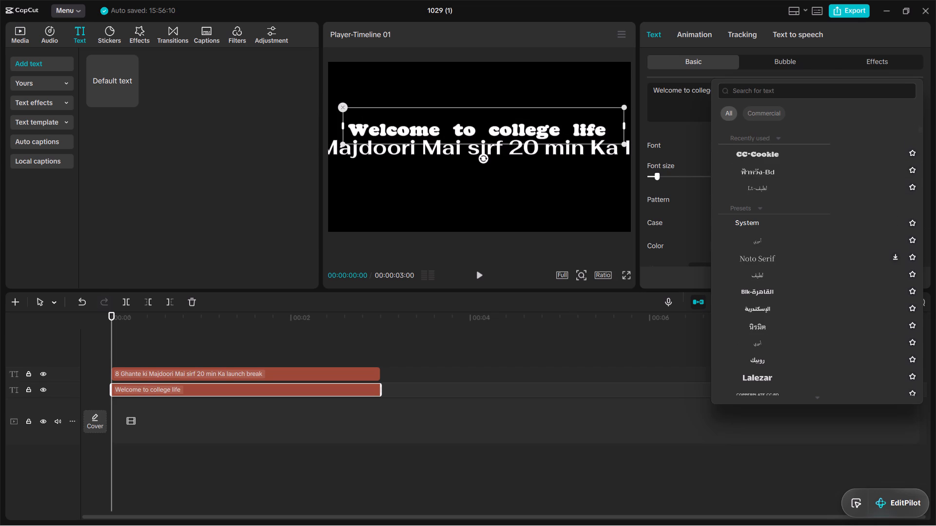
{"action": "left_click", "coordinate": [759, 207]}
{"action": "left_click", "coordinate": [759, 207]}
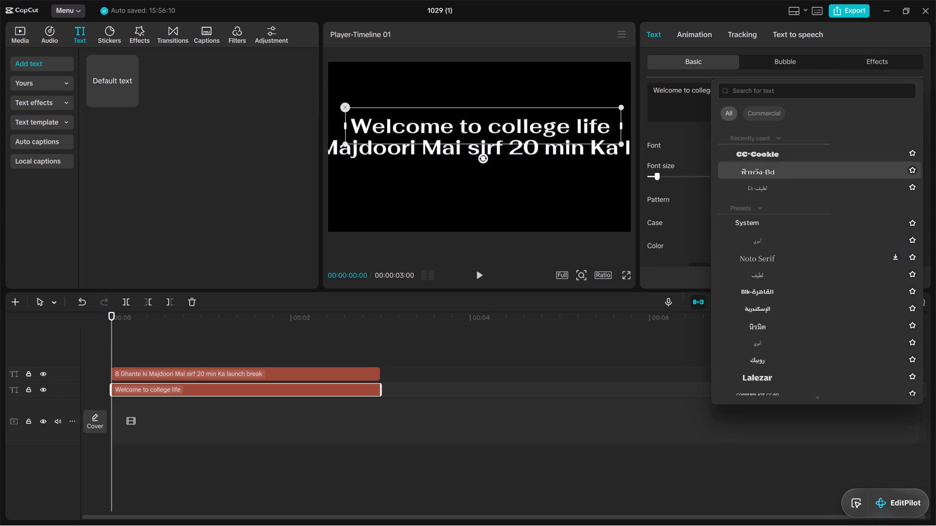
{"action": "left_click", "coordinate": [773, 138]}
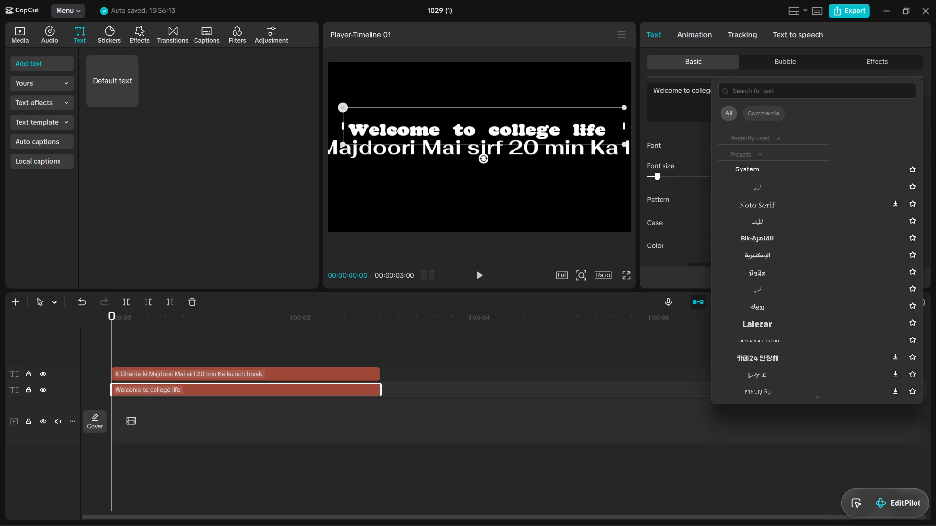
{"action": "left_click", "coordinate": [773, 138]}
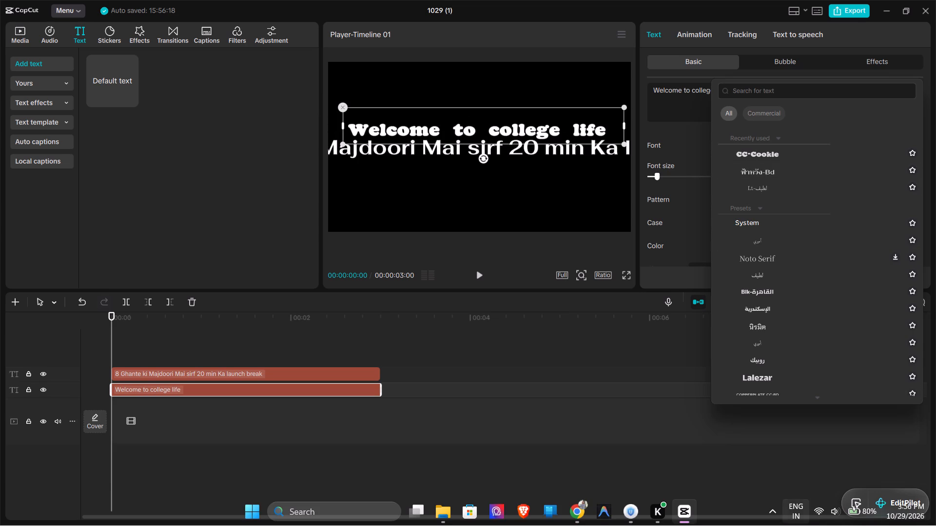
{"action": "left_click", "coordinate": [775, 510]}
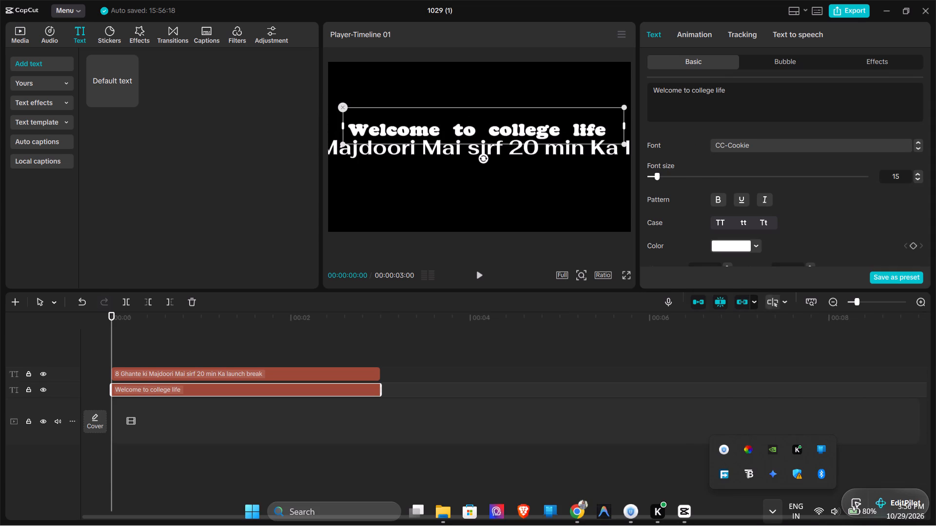
Search the fonts for "rubik" and set the "Welcome to college life" caption's font to Block.
{"action": "left_click", "coordinate": [776, 145]}
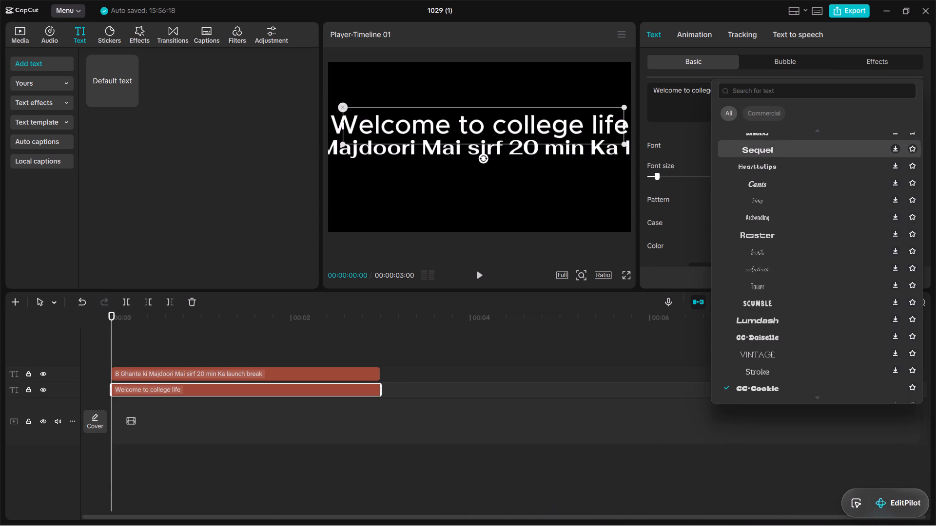
{"action": "scroll", "coordinate": [782, 159], "scroll_direction": "up", "scroll_amount": 3}
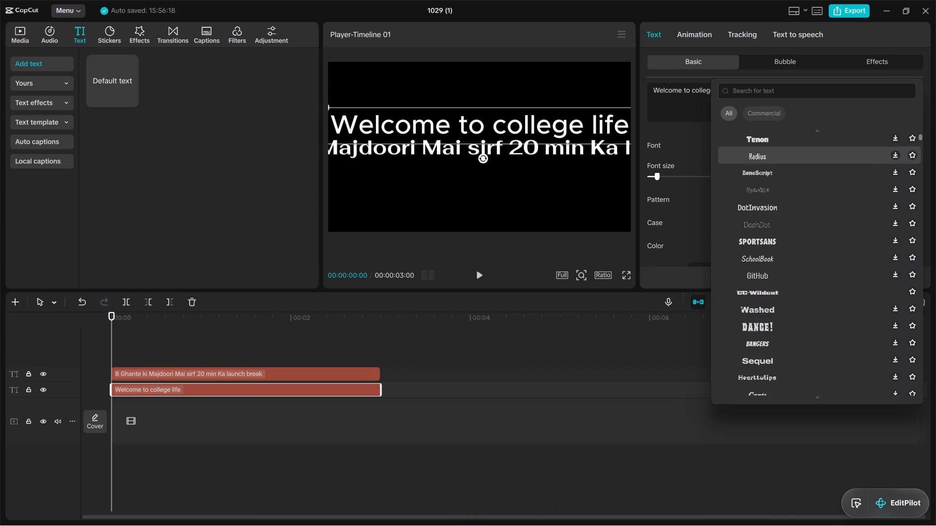
{"action": "scroll", "coordinate": [782, 159], "scroll_direction": "up", "scroll_amount": 3}
{"action": "scroll", "coordinate": [782, 159], "scroll_direction": "up", "scroll_amount": 19}
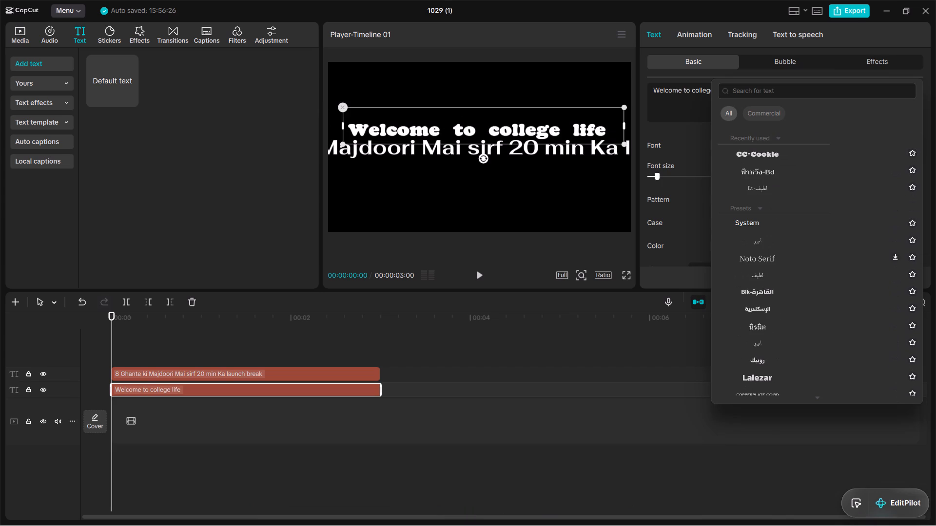
{"action": "left_click", "coordinate": [788, 87]}
{"action": "type", "text": "rubik"}
{"action": "key", "text": "Return"}
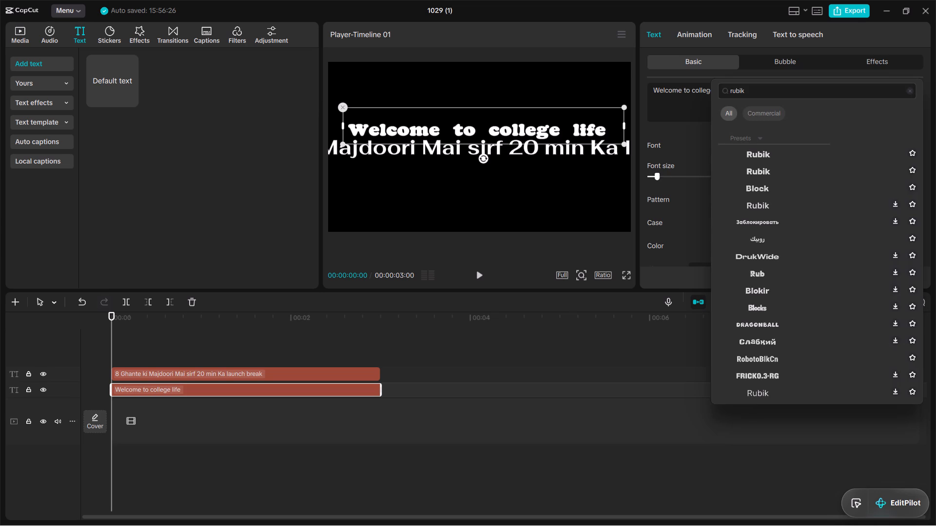
{"action": "left_click", "coordinate": [782, 188]}
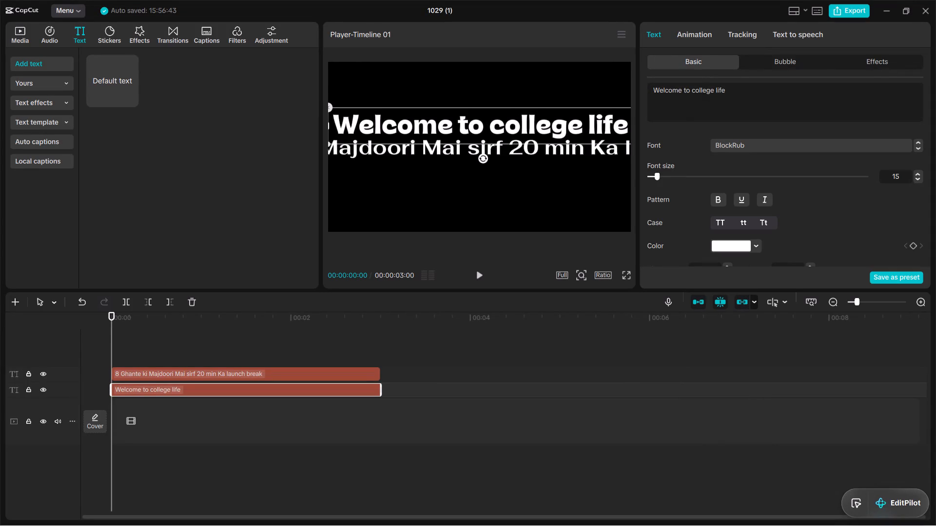
Move the "Welcome to college life" caption straight up in the preview, near the top of the frame and clear of the other caption.
{"action": "left_click_drag", "start_coordinate": [573, 126], "coordinate": [573, 106]}
{"action": "left_click_drag", "start_coordinate": [536, 125], "coordinate": [537, 90]}
Try to move the "8 Ghante ki Majdoori" caption up in the preview, closer beneath the "Welcome to college life" caption.
{"action": "left_click", "coordinate": [531, 144]}
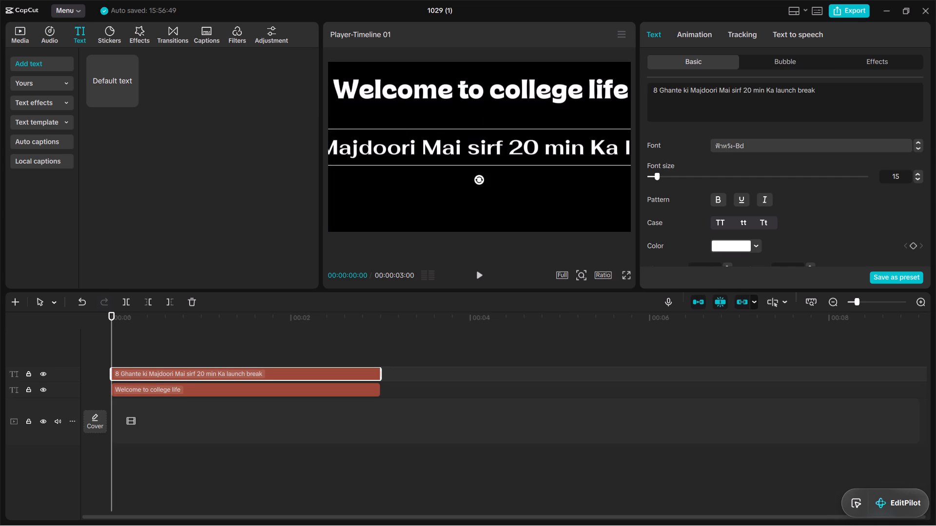
{"action": "left_click_drag", "start_coordinate": [531, 144], "coordinate": [531, 104]}
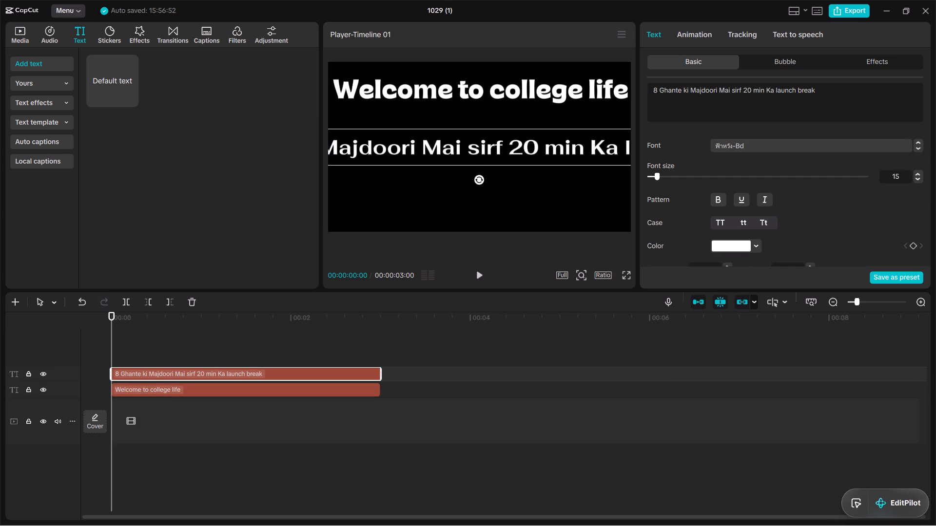
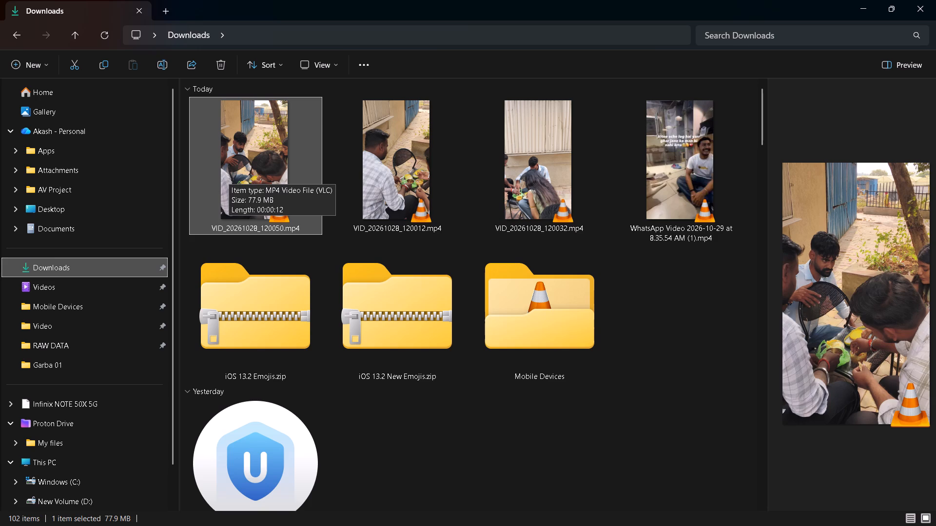
Open VID_20261028_120050.mp4 from the Downloads folder to review the clip.
{"action": "left_click", "coordinate": [229, 172], "text": "shift"}
{"action": "double_click", "coordinate": [229, 172], "text": "shift"}
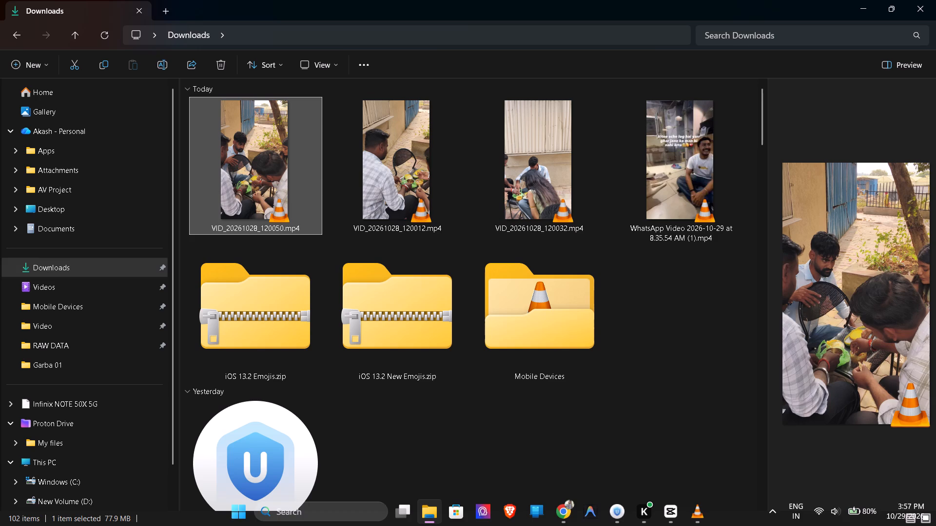
{"action": "left_click", "coordinate": [748, 387]}
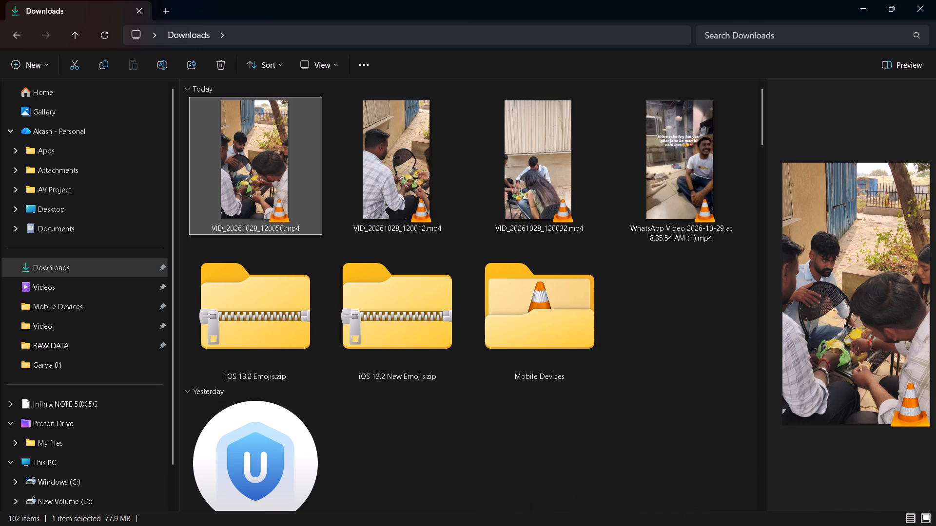
Import the three VID_20261028 clips (120050, 120012 and 120032) from Downloads into the CapCut project's media.
{"action": "left_click_drag", "start_coordinate": [181, 241], "coordinate": [552, 152]}
{"action": "left_click_drag", "start_coordinate": [335, 183], "coordinate": [489, 378]}
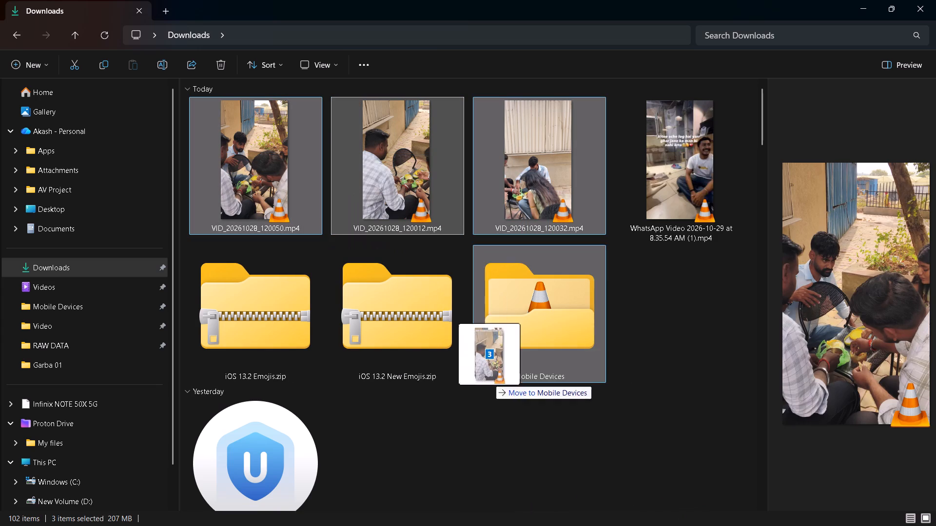
{"action": "left_click_drag", "start_coordinate": [489, 378], "coordinate": [231, 205]}
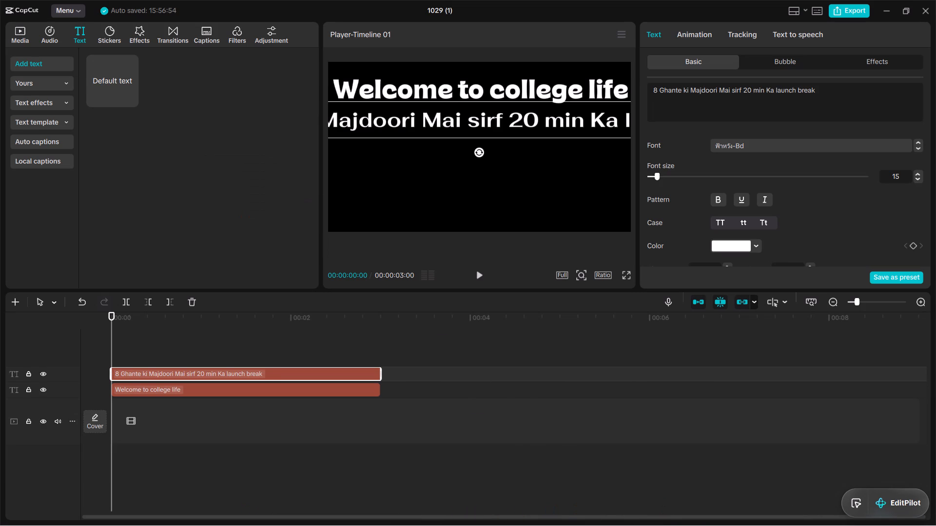
{"action": "left_click", "coordinate": [24, 30]}
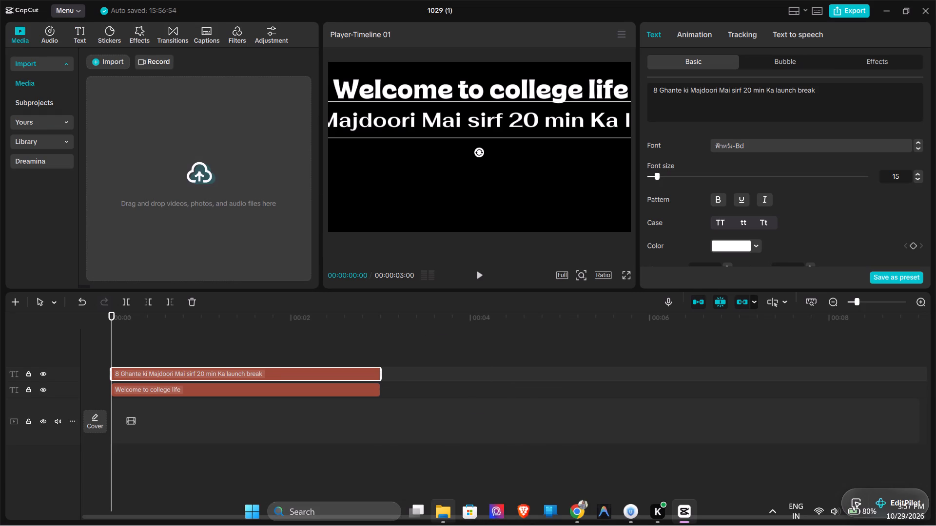
{"action": "left_click", "coordinate": [448, 475]}
{"action": "left_click_drag", "start_coordinate": [367, 201], "coordinate": [615, 493]}
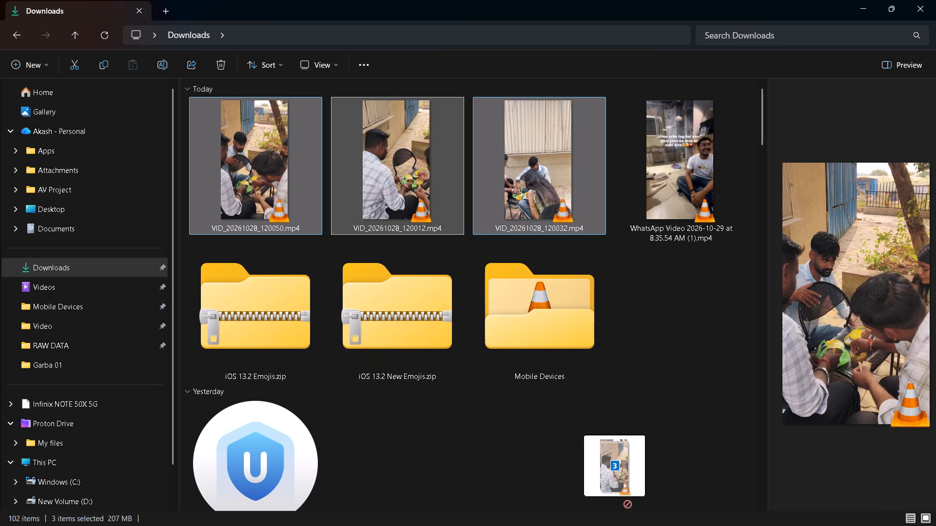
{"action": "left_click_drag", "start_coordinate": [615, 493], "coordinate": [198, 190]}
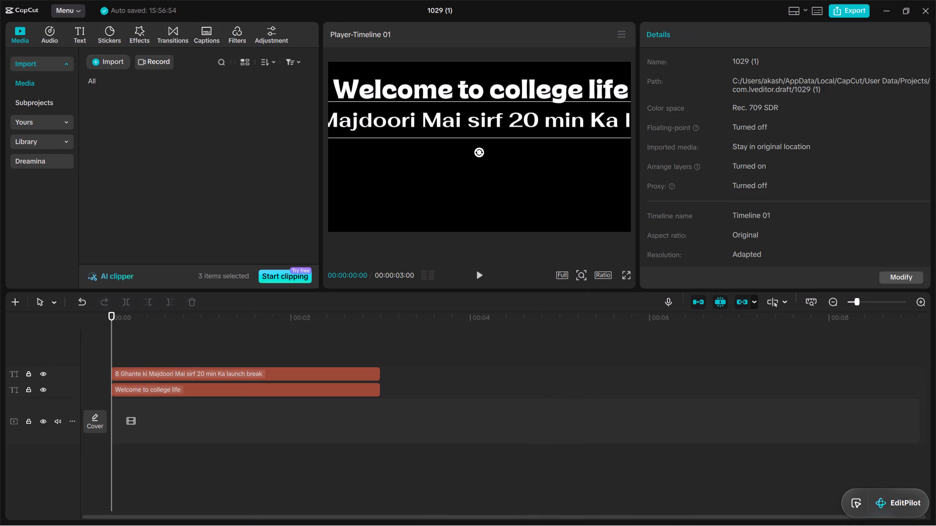
Place the three imported clips one after another on the main video track, starting at 00:00.
{"action": "left_click_drag", "start_coordinate": [129, 115], "coordinate": [158, 333]}
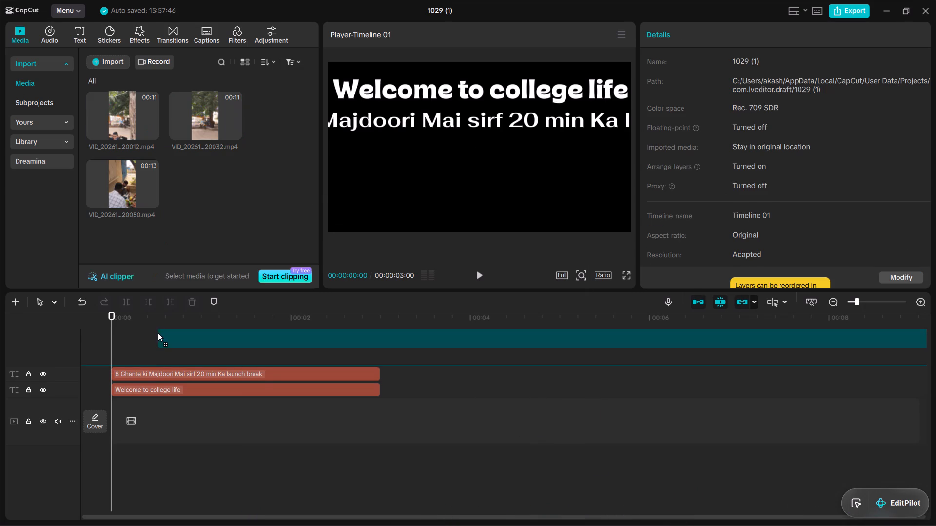
{"action": "left_click_drag", "start_coordinate": [158, 333], "coordinate": [109, 424]}
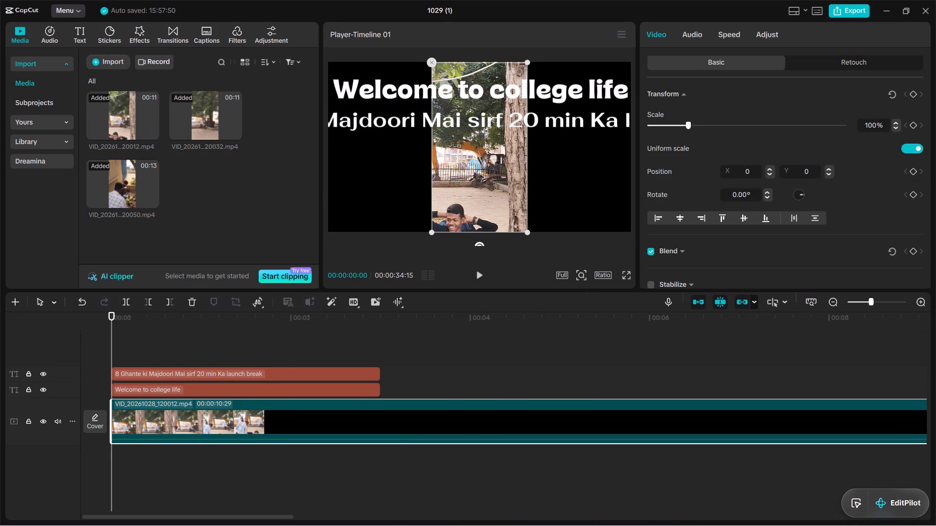
Set the project's aspect ratio to 9:16.
{"action": "scroll", "coordinate": [233, 441], "scroll_direction": "down", "scroll_amount": 16, "text": "ctrl"}
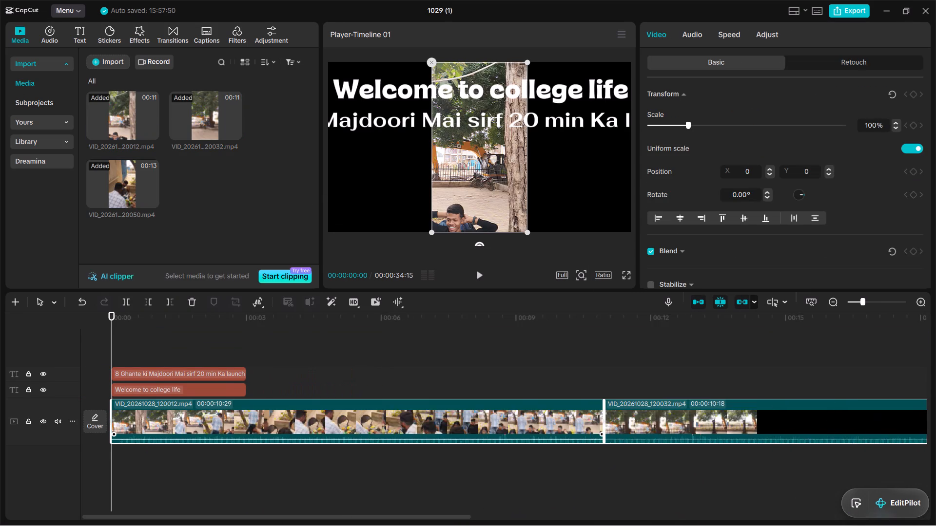
{"action": "scroll", "coordinate": [233, 441], "scroll_direction": "down", "scroll_amount": 14, "text": "ctrl"}
{"action": "scroll", "coordinate": [233, 441], "scroll_direction": "down", "scroll_amount": 8, "text": "ctrl"}
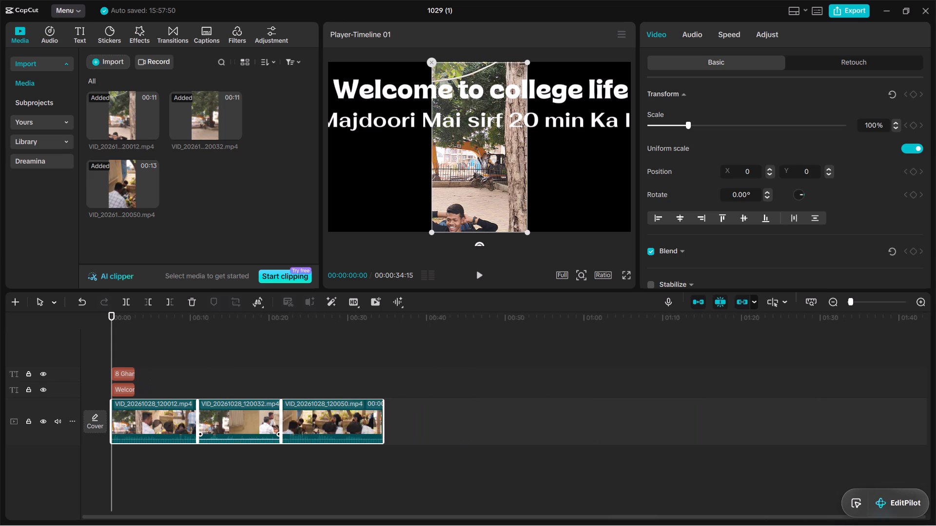
{"action": "scroll", "coordinate": [233, 441], "scroll_direction": "up", "scroll_amount": 2, "text": "ctrl"}
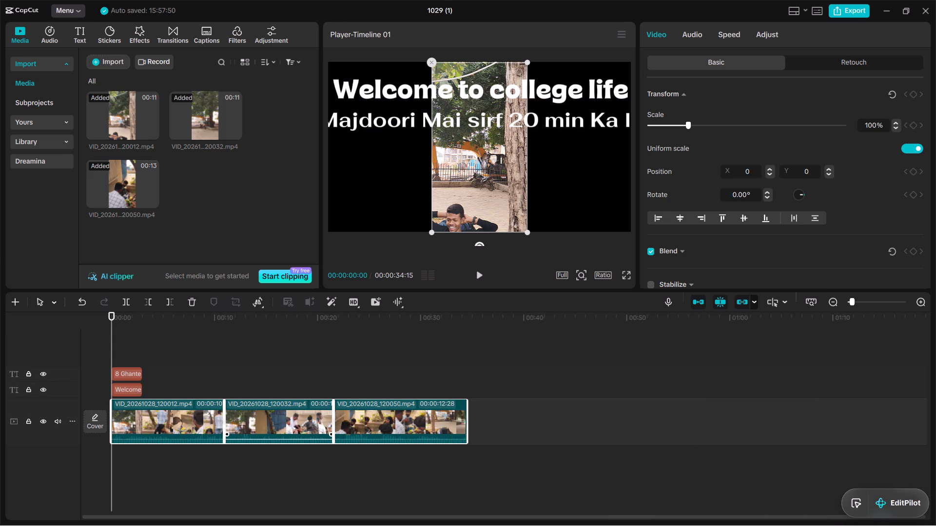
{"action": "left_click", "coordinate": [603, 277]}
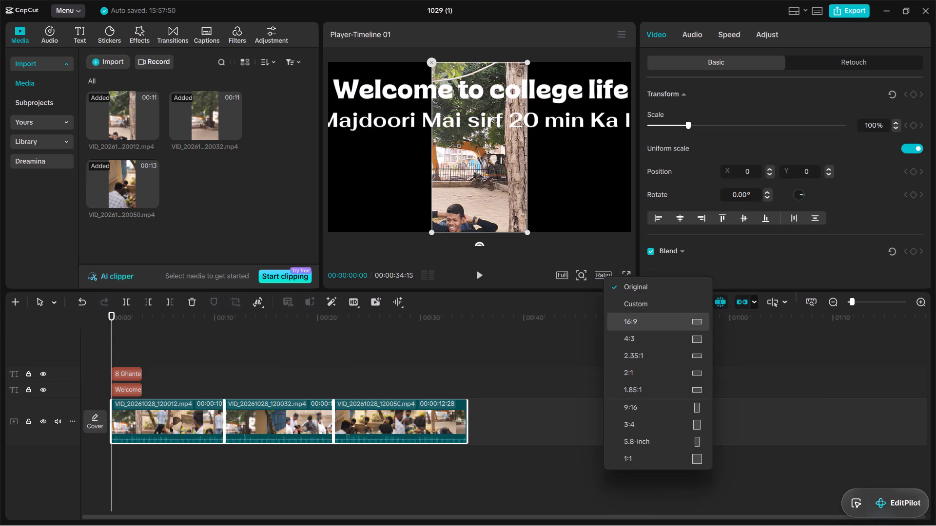
{"action": "left_click", "coordinate": [639, 406]}
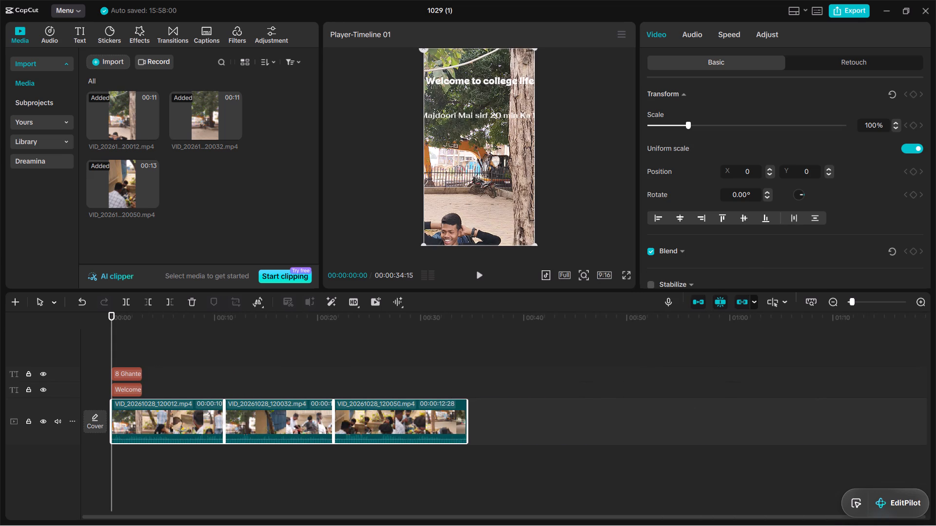
Move the "Welcome to college life" caption slightly higher in the preview, keeping it horizontally centred near the top of the frame.
{"action": "left_click", "coordinate": [493, 75]}
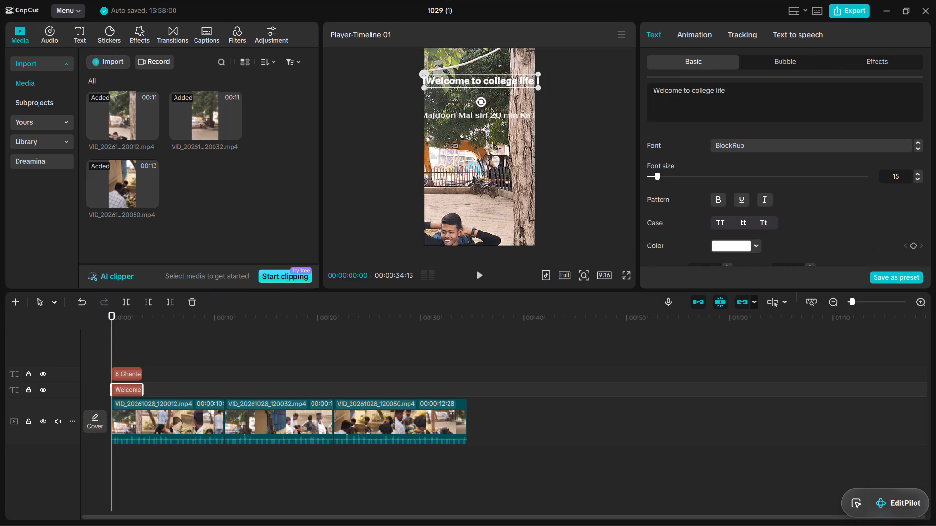
{"action": "left_click_drag", "start_coordinate": [492, 79], "coordinate": [492, 65]}
{"action": "left_click_drag", "start_coordinate": [487, 81], "coordinate": [488, 69]}
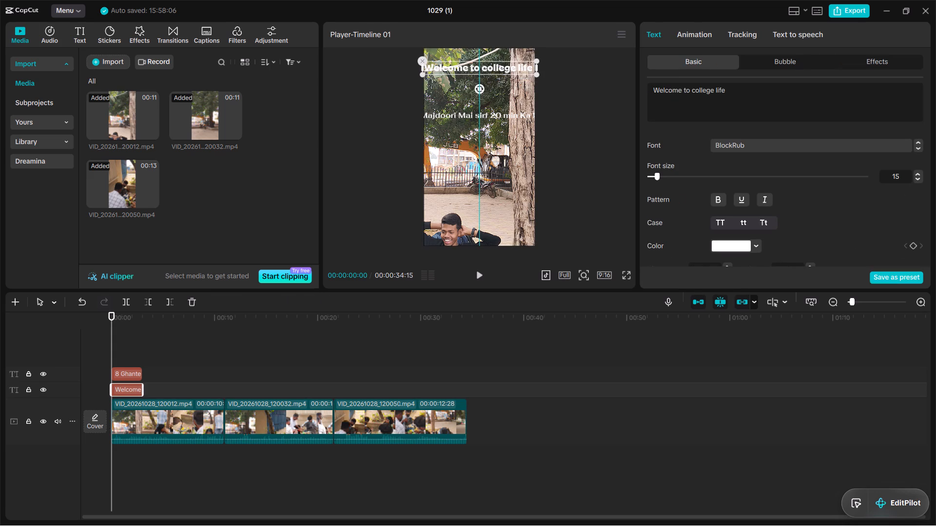
{"action": "left_click_drag", "start_coordinate": [488, 69], "coordinate": [488, 74]}
Move the "8 Ghante ki Majdoori" caption up beneath the "Welcome to college life" caption and scale it down to a much smaller size.
{"action": "left_click", "coordinate": [487, 111]}
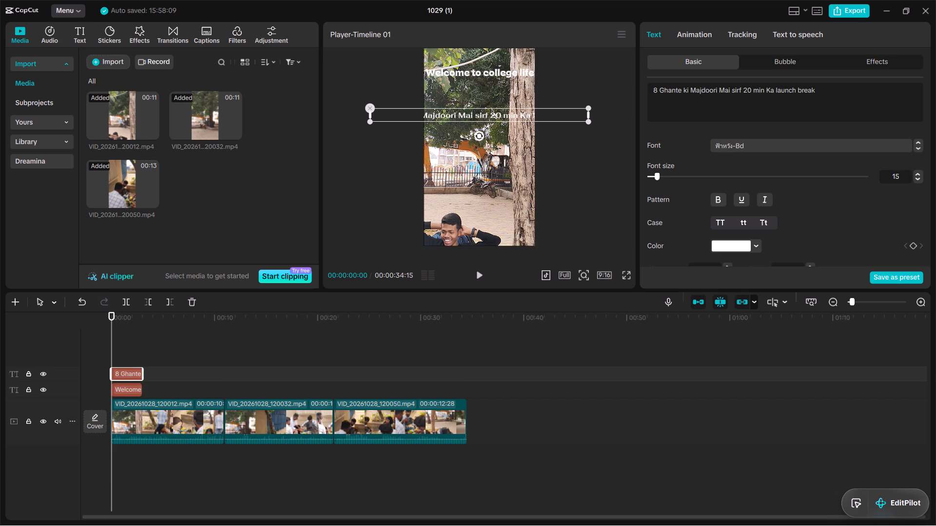
{"action": "left_click_drag", "start_coordinate": [487, 113], "coordinate": [488, 89]}
{"action": "left_click_drag", "start_coordinate": [587, 101], "coordinate": [561, 99]}
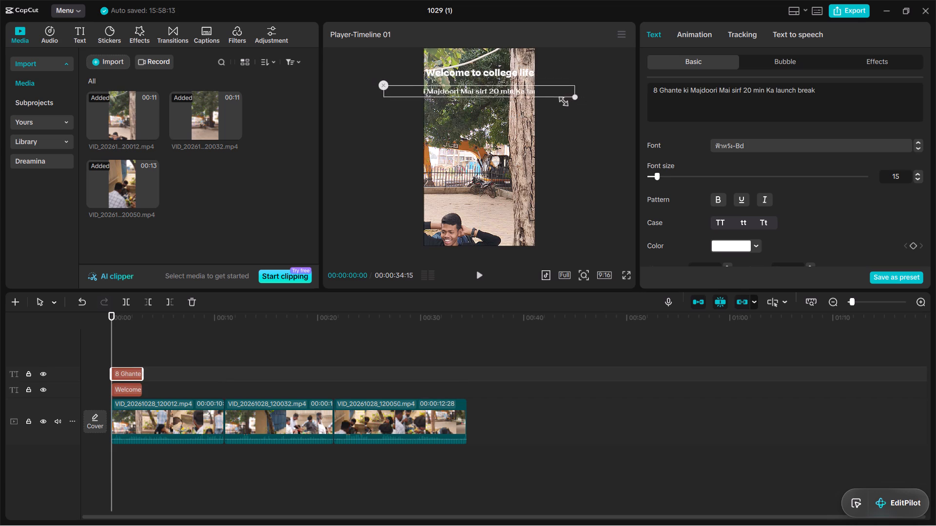
{"action": "left_click_drag", "start_coordinate": [561, 99], "coordinate": [516, 94]}
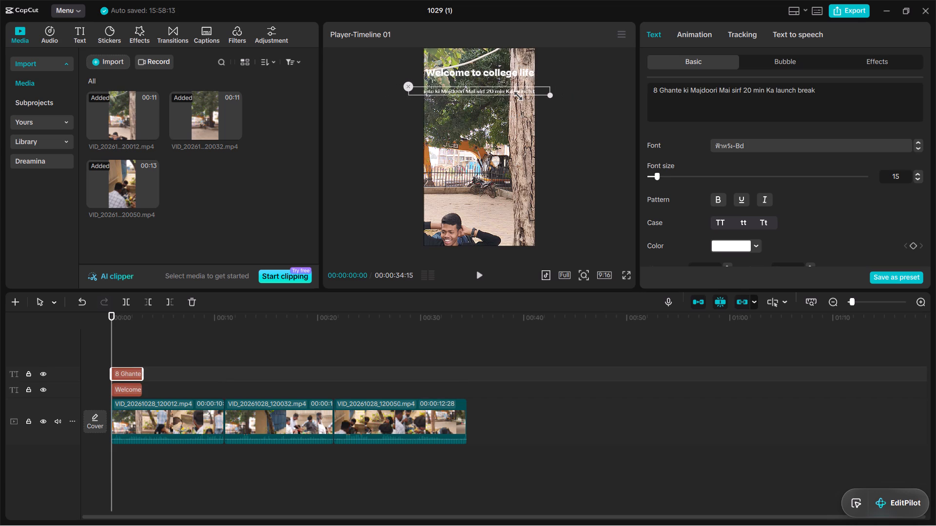
{"action": "left_click_drag", "start_coordinate": [516, 94], "coordinate": [508, 93]}
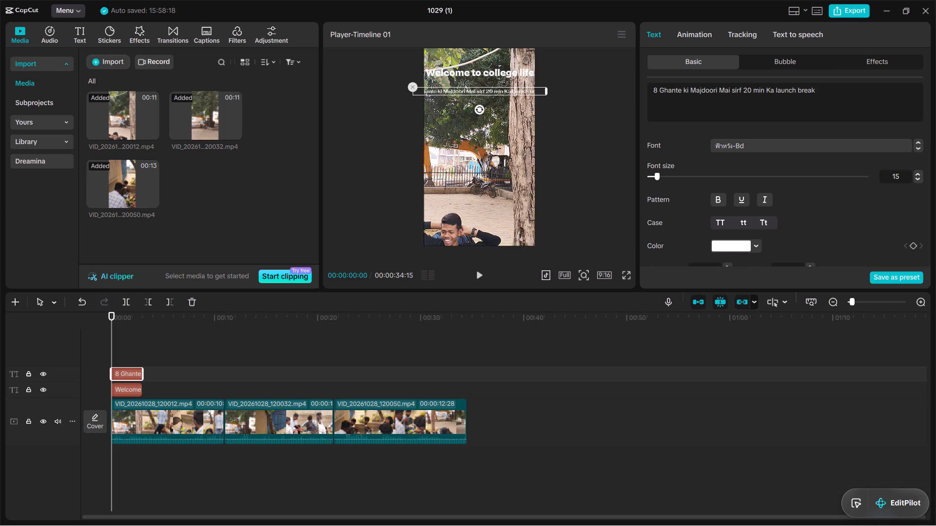
Break the "8 Ghante ki Majdoori" caption into two lines after "Mai", so that "sirf 20 min Ka launch break" forms the second line.
{"action": "left_click", "coordinate": [730, 90]}
{"action": "key", "text": "Return"}
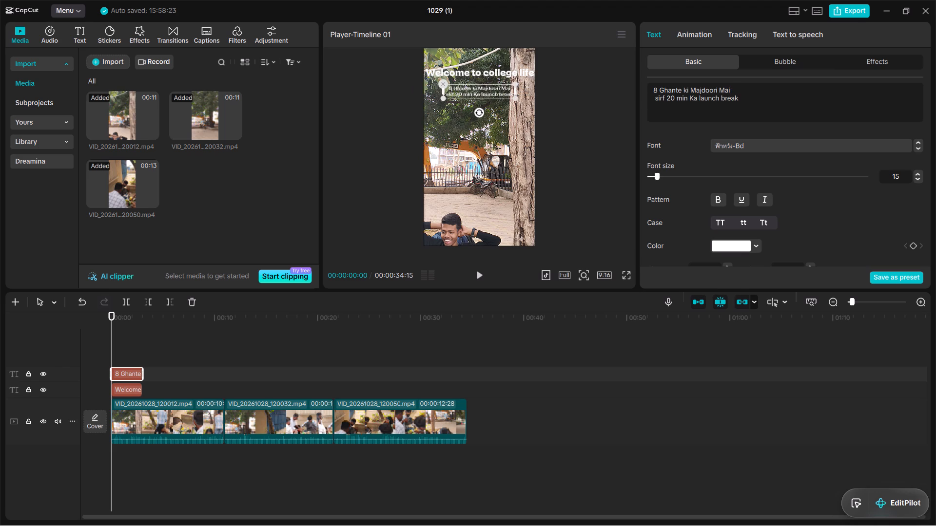
Move the two-line caption up, horizontally centred and directly beneath "Welcome to college life", and deselect it.
{"action": "left_click_drag", "start_coordinate": [490, 88], "coordinate": [491, 82]}
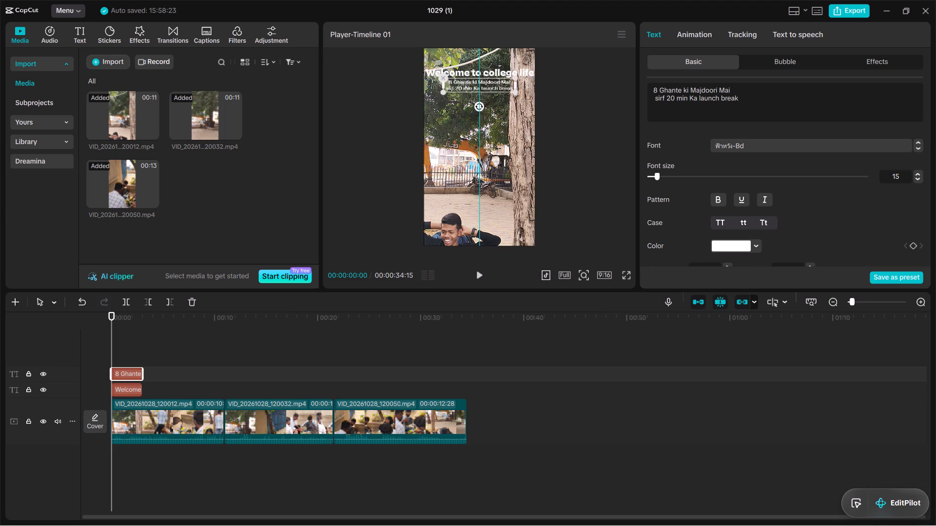
{"action": "left_click_drag", "start_coordinate": [491, 82], "coordinate": [490, 80]}
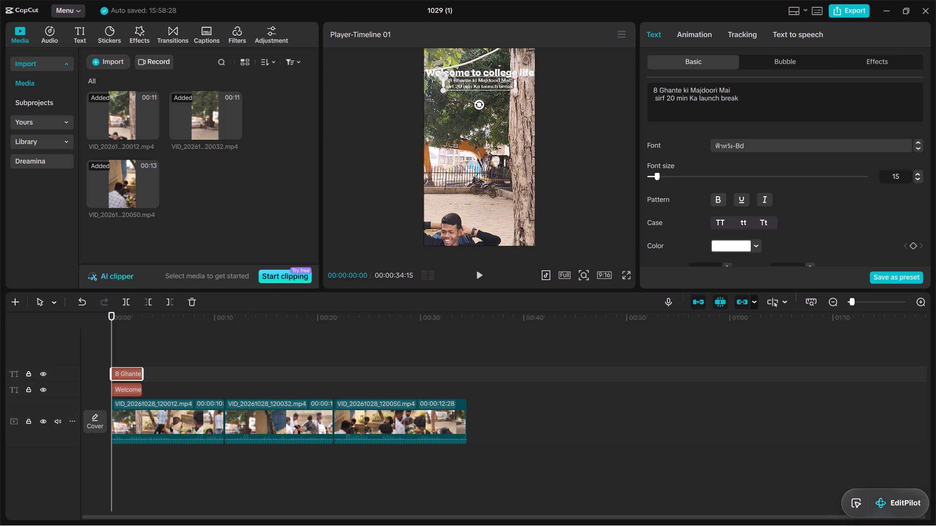
{"action": "left_click", "coordinate": [497, 136]}
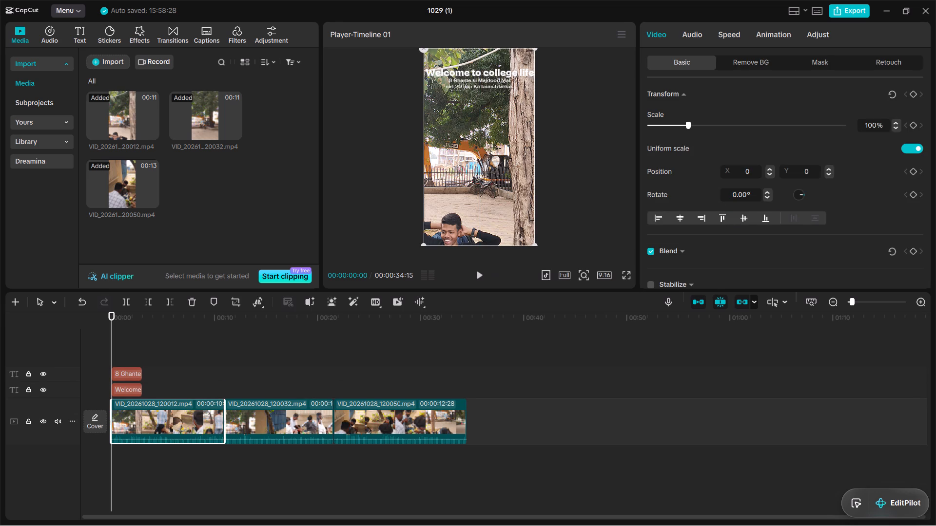
Play the opening of the video in full screen to check the captions, and return the playhead to the start.
{"action": "left_click", "coordinate": [627, 275]}
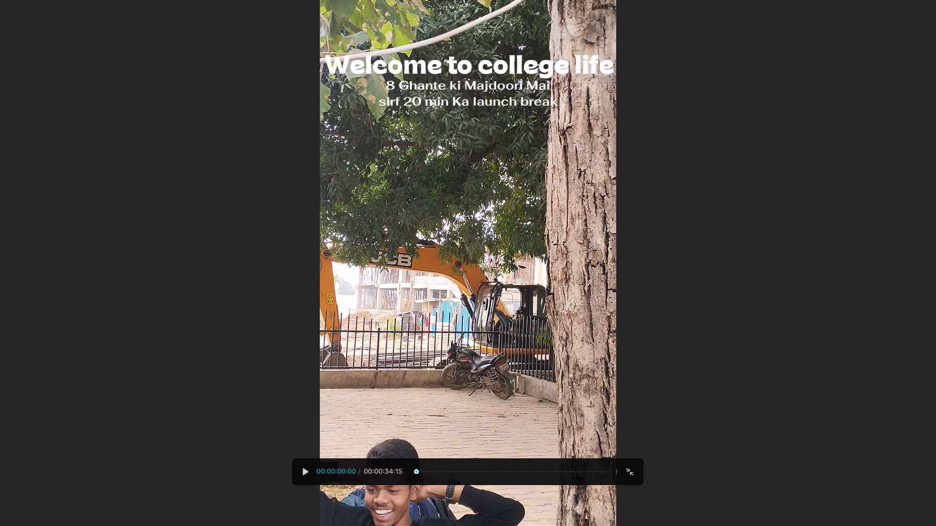
{"action": "left_click", "coordinate": [306, 474]}
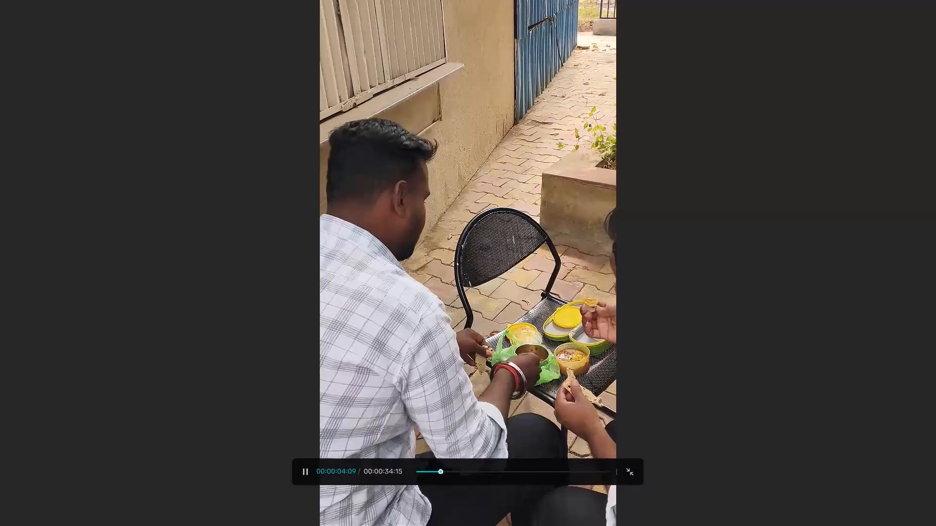
{"action": "left_click", "coordinate": [632, 474]}
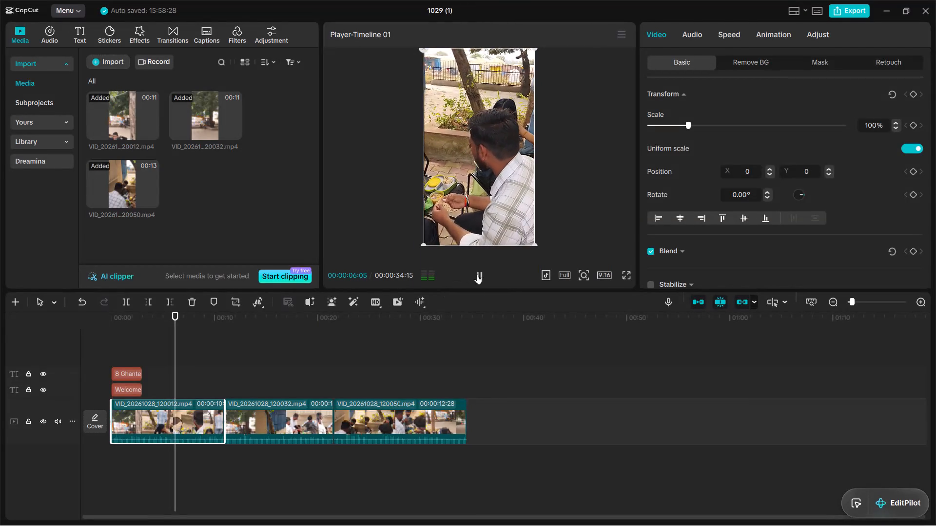
{"action": "left_click", "coordinate": [477, 274]}
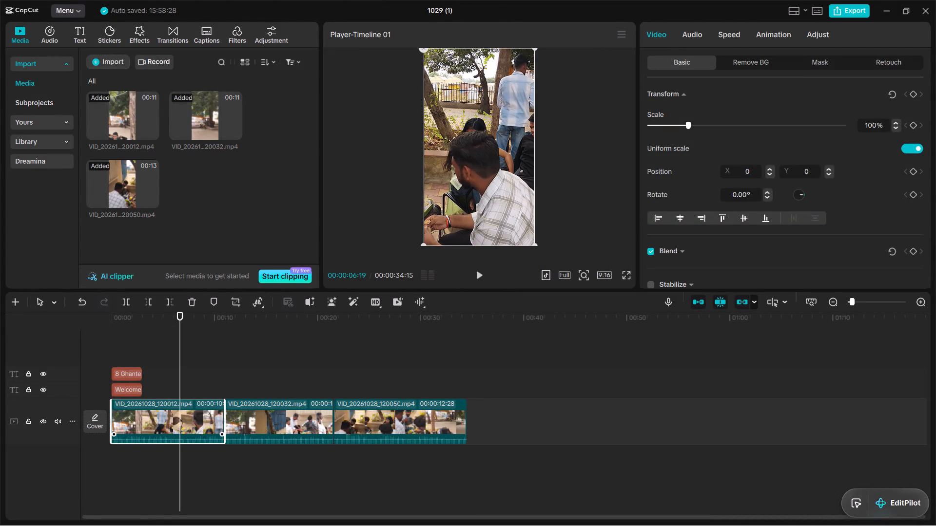
{"action": "left_click_drag", "start_coordinate": [180, 390], "coordinate": [109, 379]}
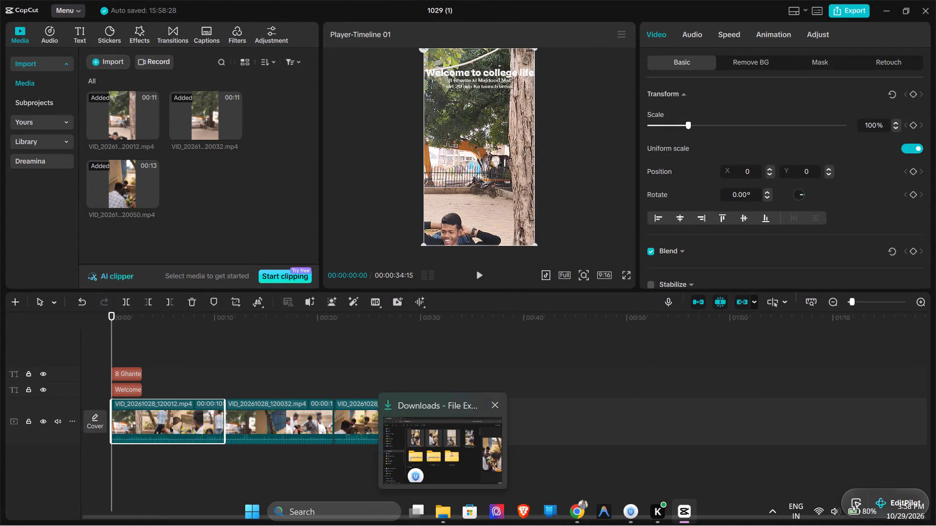
Switch to the Downloads folder and look through its files for further material for the video.
{"action": "left_click", "coordinate": [444, 449]}
{"action": "left_click", "coordinate": [659, 282]}
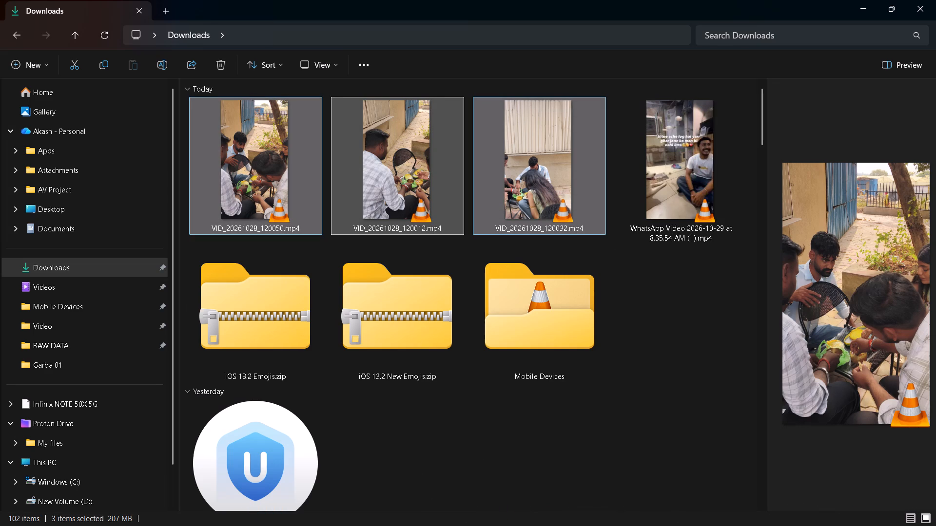
{"action": "scroll", "coordinate": [515, 380], "scroll_direction": "down", "scroll_amount": 5}
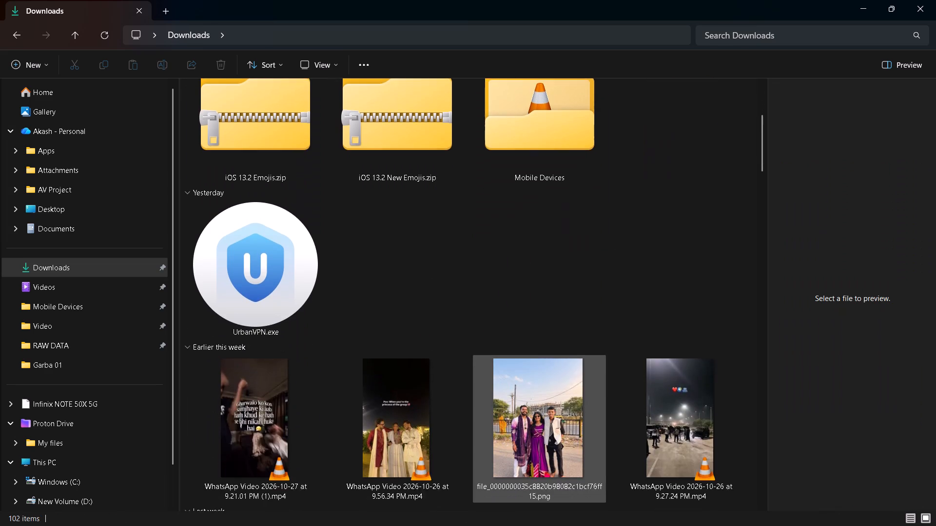
{"action": "scroll", "coordinate": [515, 380], "scroll_direction": "down", "scroll_amount": 4}
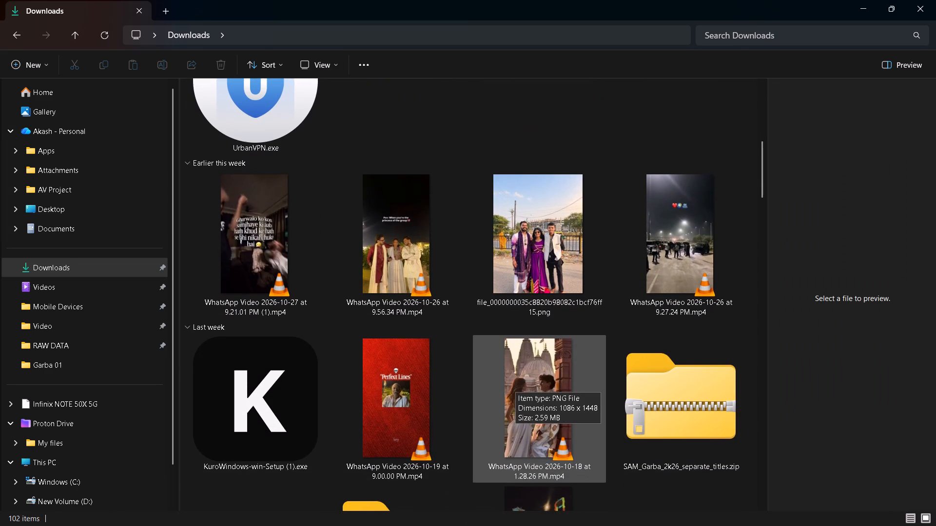
{"action": "scroll", "coordinate": [515, 380], "scroll_direction": "down", "scroll_amount": 1}
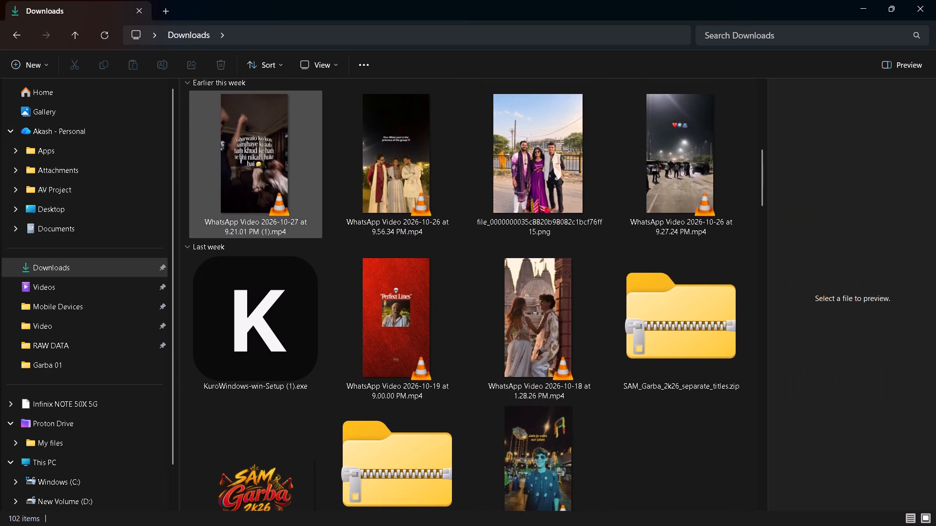
{"action": "scroll", "coordinate": [426, 344], "scroll_direction": "down", "scroll_amount": 5}
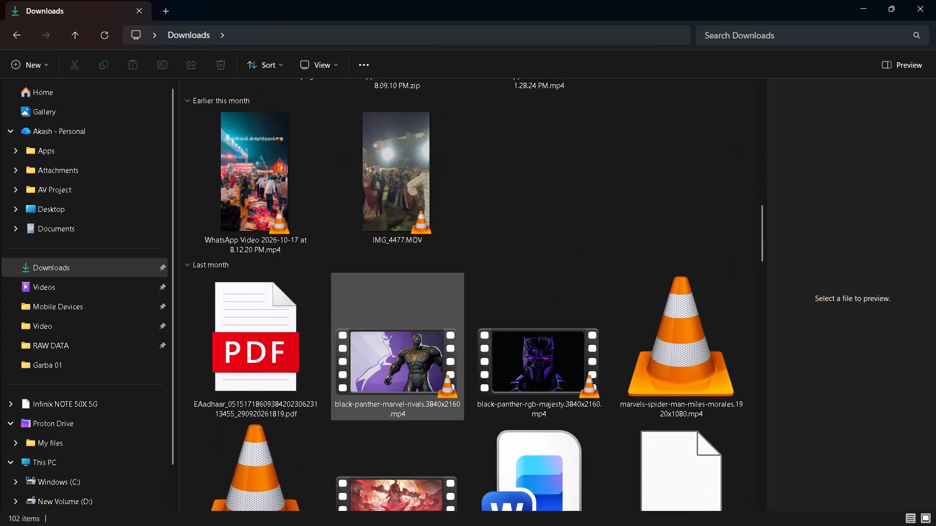
{"action": "scroll", "coordinate": [426, 344], "scroll_direction": "down", "scroll_amount": 1}
{"action": "scroll", "coordinate": [386, 209], "scroll_direction": "down", "scroll_amount": 2}
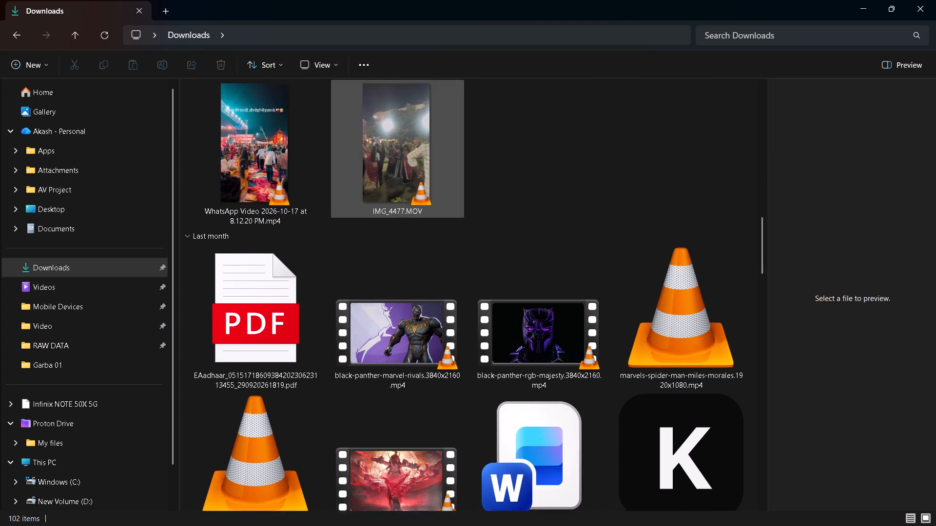
{"action": "scroll", "coordinate": [386, 209], "scroll_direction": "down", "scroll_amount": 4}
{"action": "scroll", "coordinate": [386, 209], "scroll_direction": "up", "scroll_amount": 1}
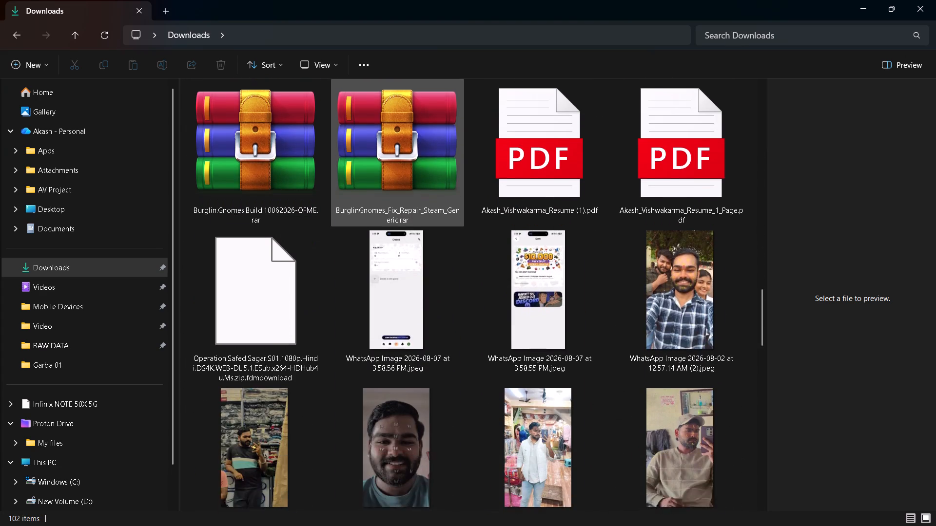
{"action": "scroll", "coordinate": [386, 209], "scroll_direction": "up", "scroll_amount": 9}
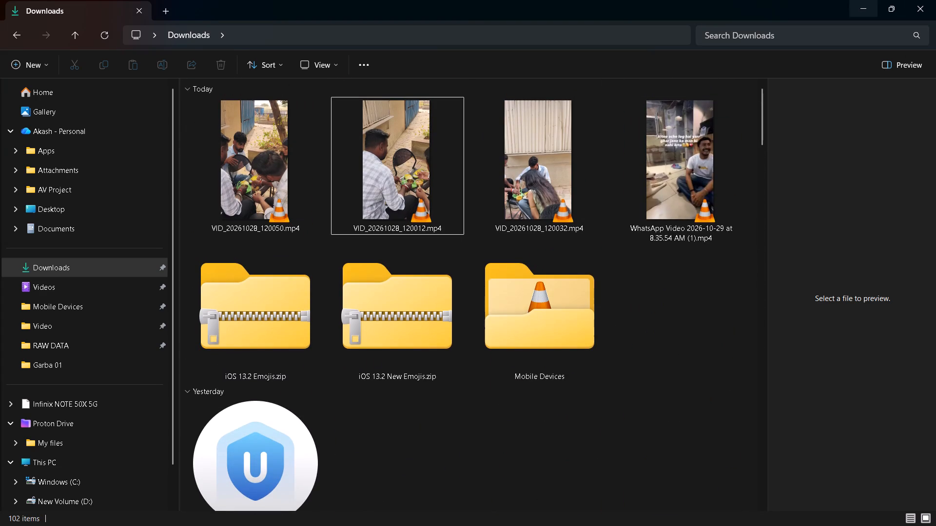
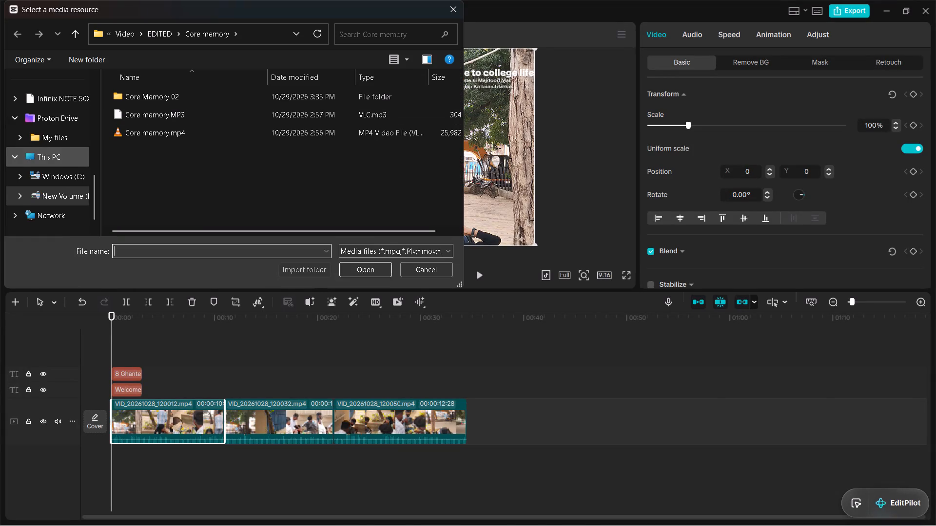
Extract the audio from "WhatsApp Video 2026-10-29 at 4.01.14 PM.mp4" in the Downloads folder and add it to the timeline's start.
{"action": "scroll", "coordinate": [69, 153], "scroll_direction": "up", "scroll_amount": 2}
{"action": "left_click", "coordinate": [68, 151]}
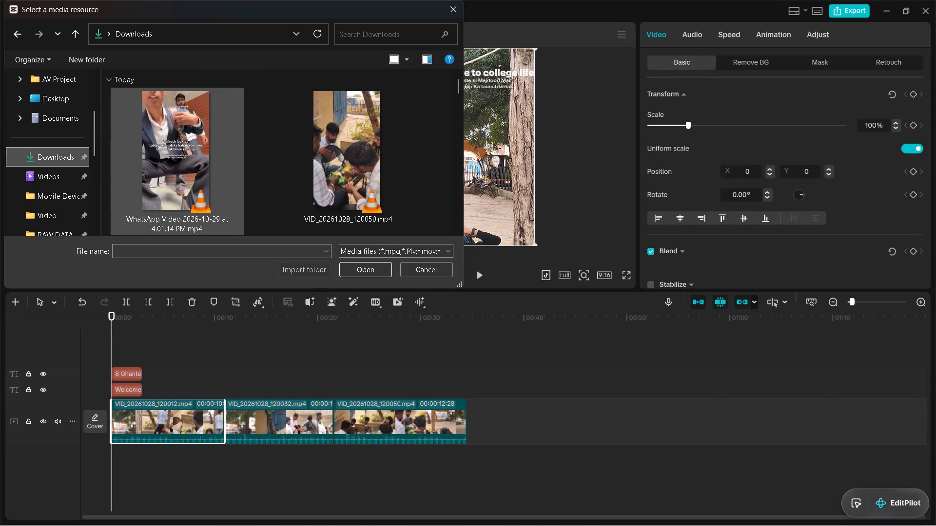
{"action": "left_click", "coordinate": [175, 147]}
{"action": "left_click", "coordinate": [376, 273]}
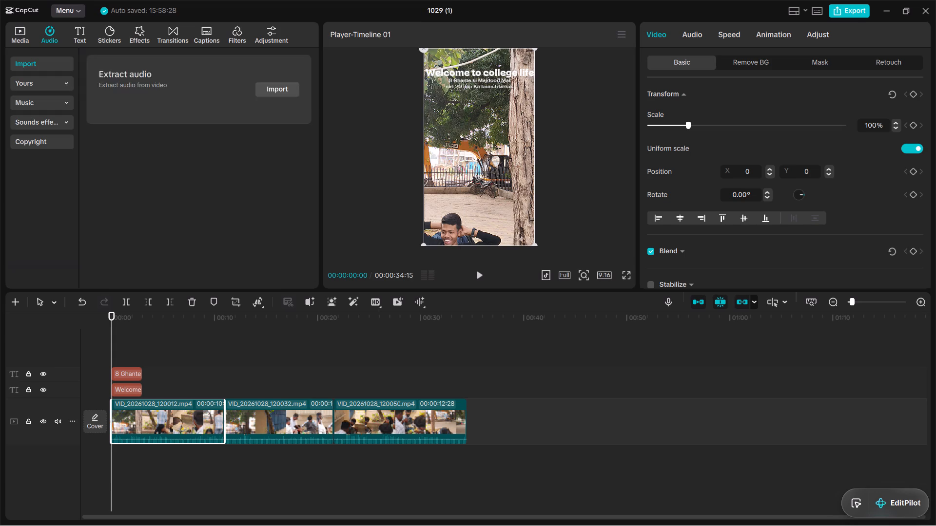
{"action": "left_click", "coordinate": [297, 90]}
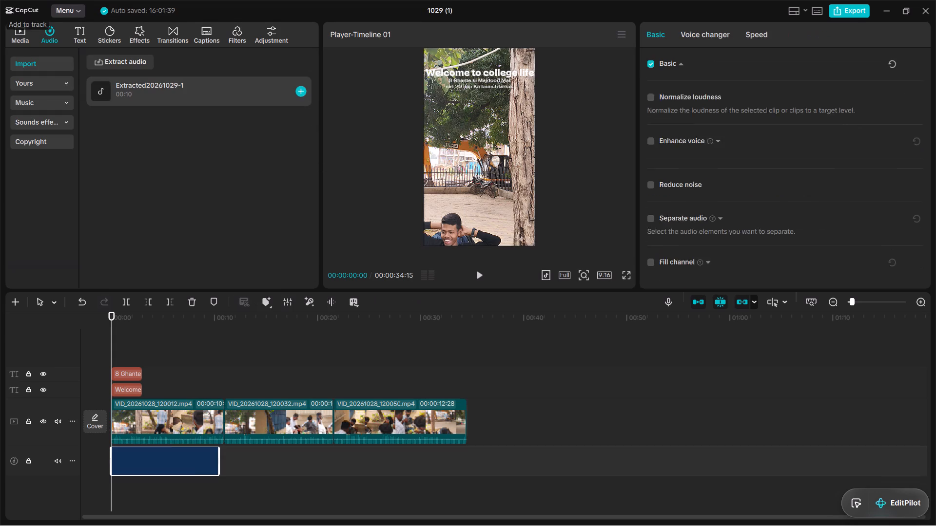
Trim the end of the extracted audio clip so that it runs for about 7 seconds.
{"action": "left_click_drag", "start_coordinate": [219, 462], "coordinate": [181, 459]}
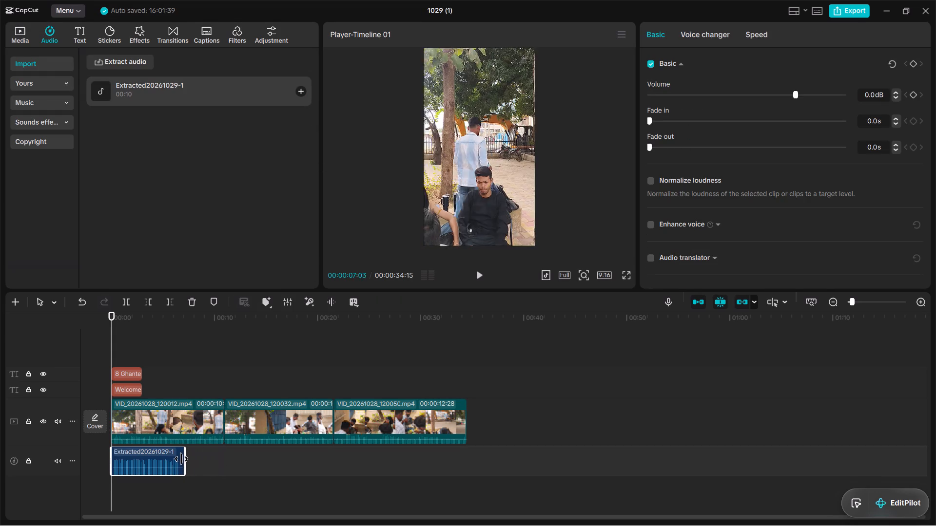
{"action": "left_click_drag", "start_coordinate": [181, 459], "coordinate": [177, 459]}
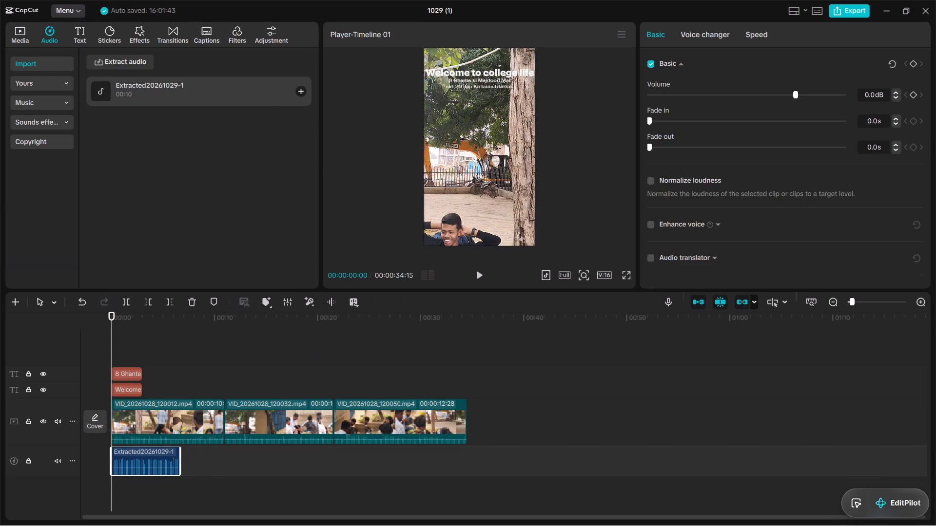
Play the opening of the video to check the trimmed audio against the footage and captions.
{"action": "left_click", "coordinate": [475, 275]}
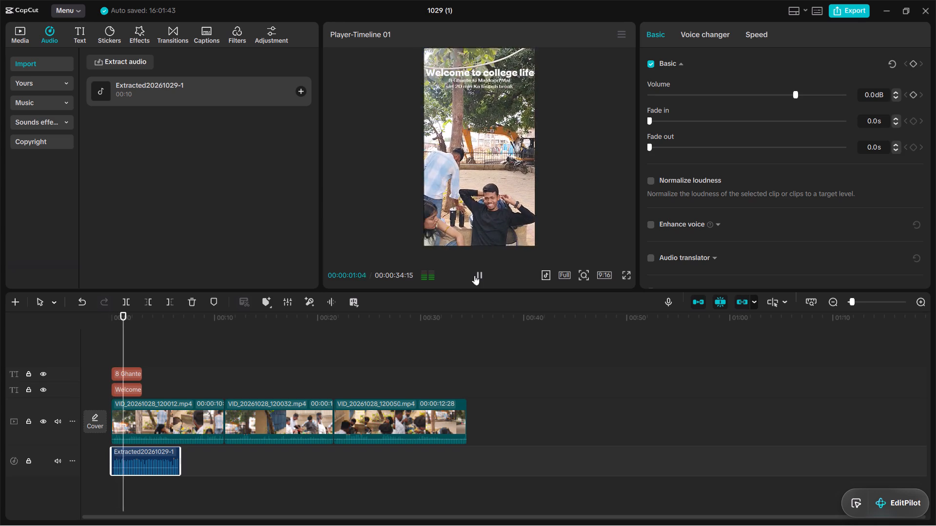
{"action": "left_click", "coordinate": [475, 275]}
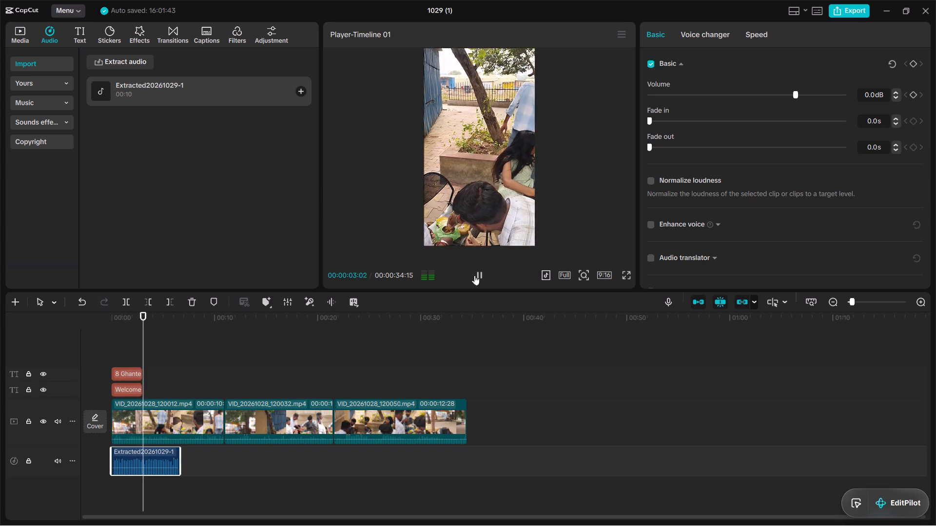
Mute the main video track's original sound and play the video on with only the extracted audio.
{"action": "left_click", "coordinate": [62, 424]}
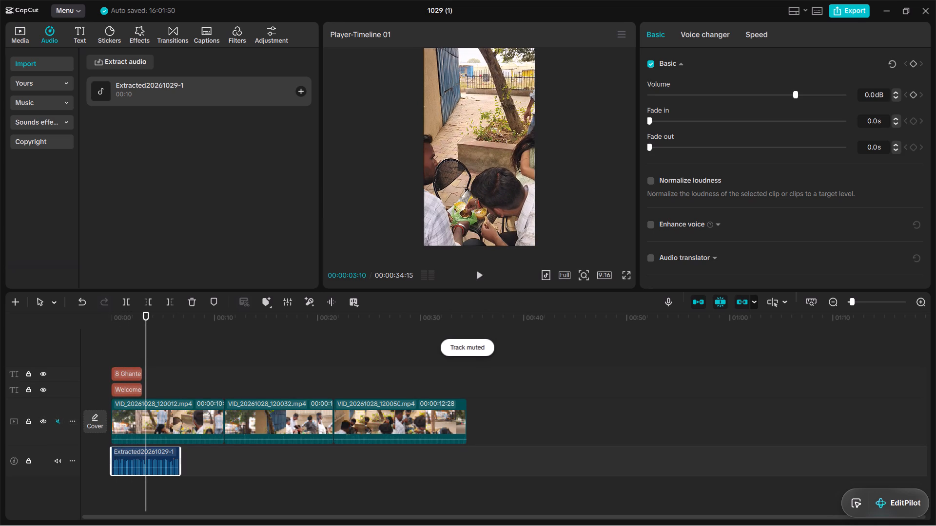
{"action": "left_click", "coordinate": [486, 272]}
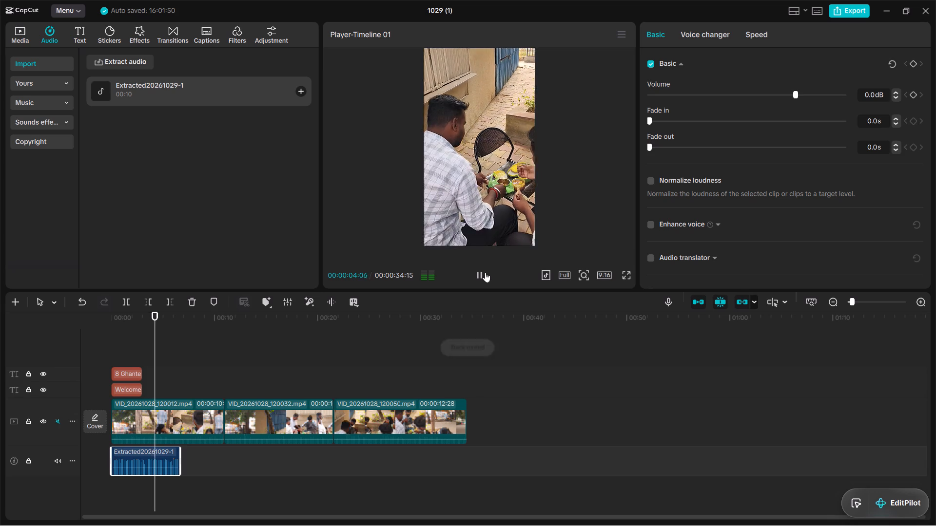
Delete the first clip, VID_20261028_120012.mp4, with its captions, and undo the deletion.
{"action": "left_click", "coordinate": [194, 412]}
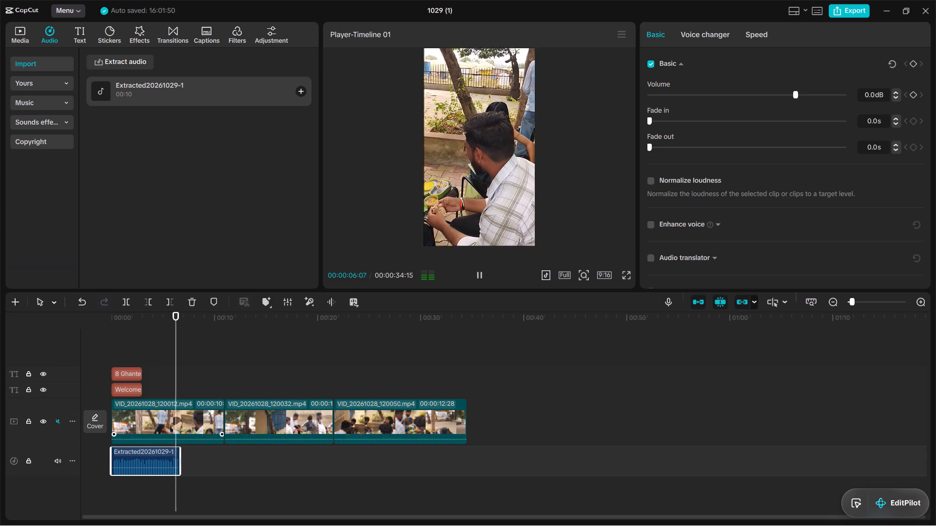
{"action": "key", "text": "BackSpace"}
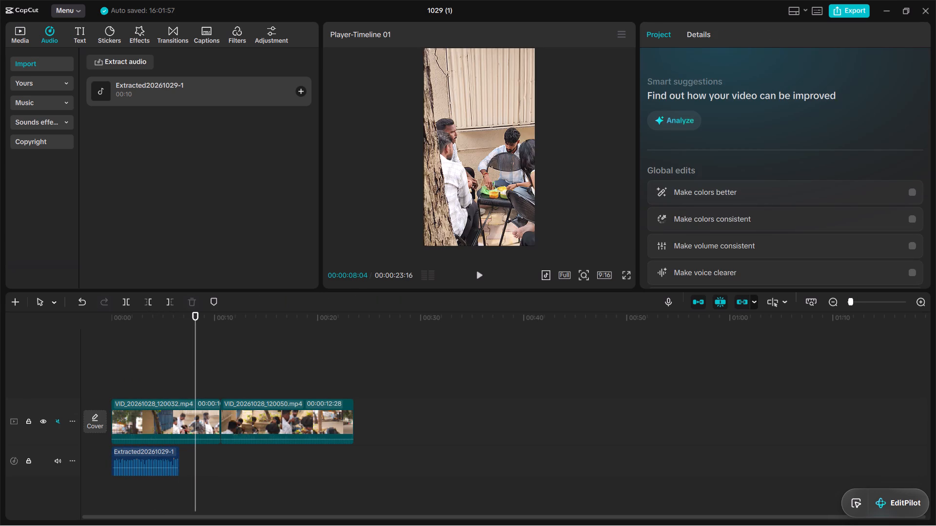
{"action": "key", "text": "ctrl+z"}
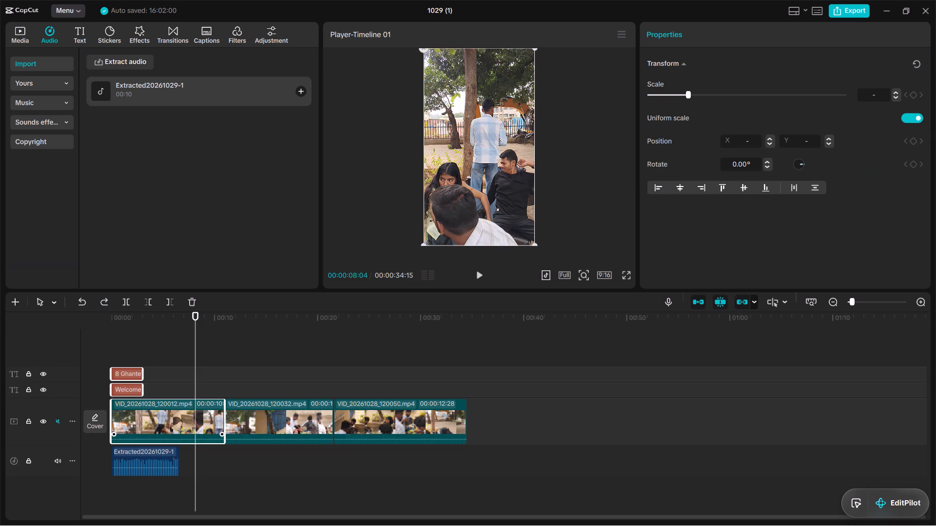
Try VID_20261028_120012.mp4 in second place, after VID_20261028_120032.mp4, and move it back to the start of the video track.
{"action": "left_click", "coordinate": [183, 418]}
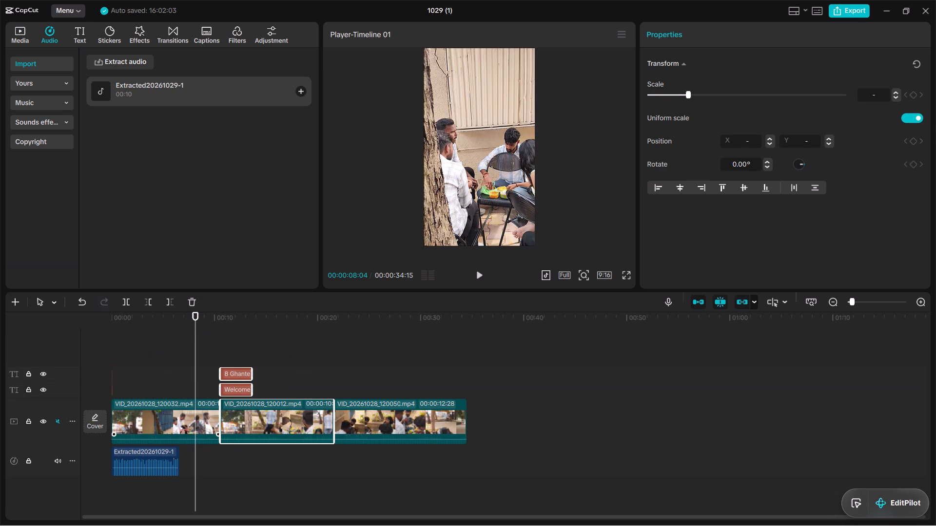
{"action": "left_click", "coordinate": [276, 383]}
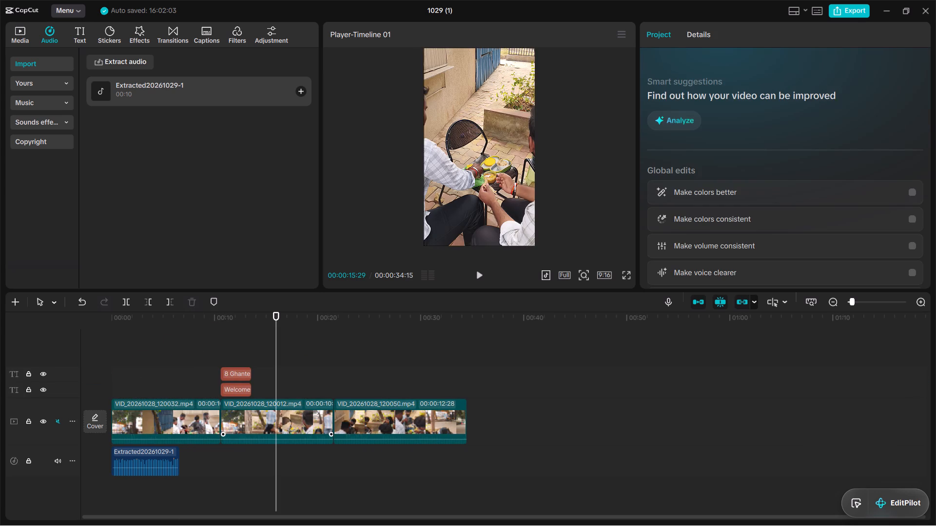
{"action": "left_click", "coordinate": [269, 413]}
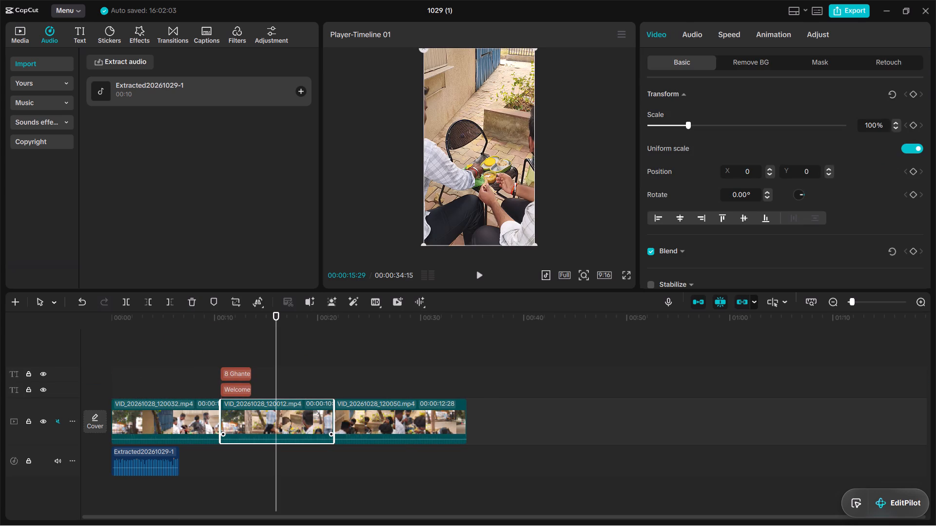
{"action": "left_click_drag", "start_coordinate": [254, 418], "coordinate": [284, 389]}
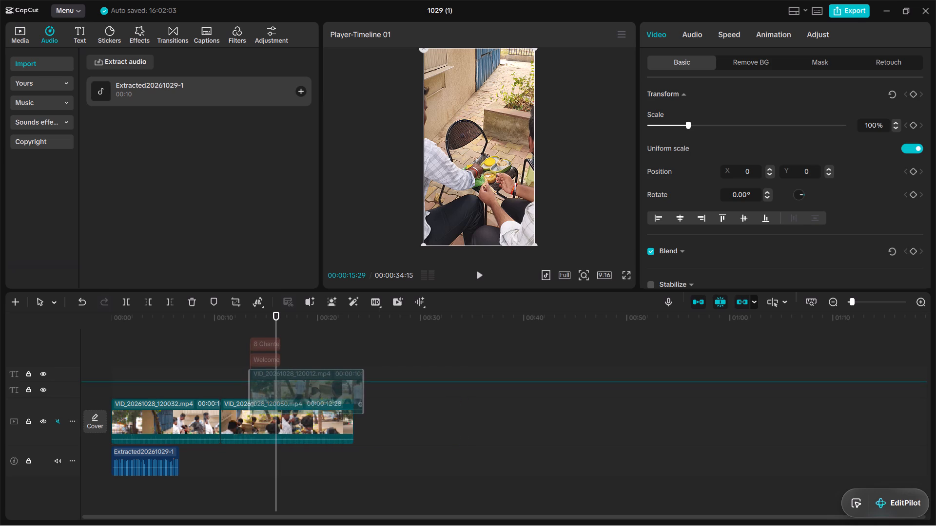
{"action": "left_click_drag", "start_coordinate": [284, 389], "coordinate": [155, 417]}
Shift both captions off the first clip and lift VID_20261028_120012.mp4 onto a separate track above, starting at about 9 s.
{"action": "left_click", "coordinate": [131, 371]}
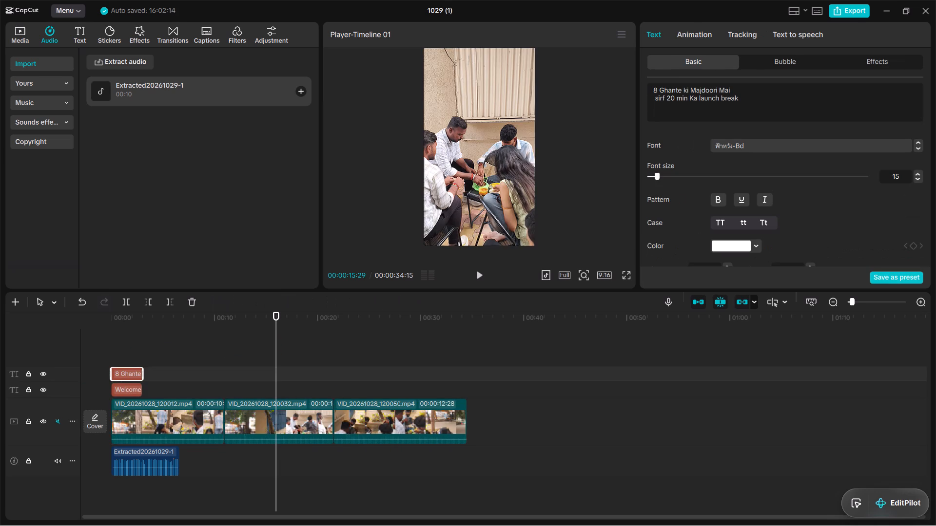
{"action": "left_click_drag", "start_coordinate": [131, 371], "coordinate": [258, 382]}
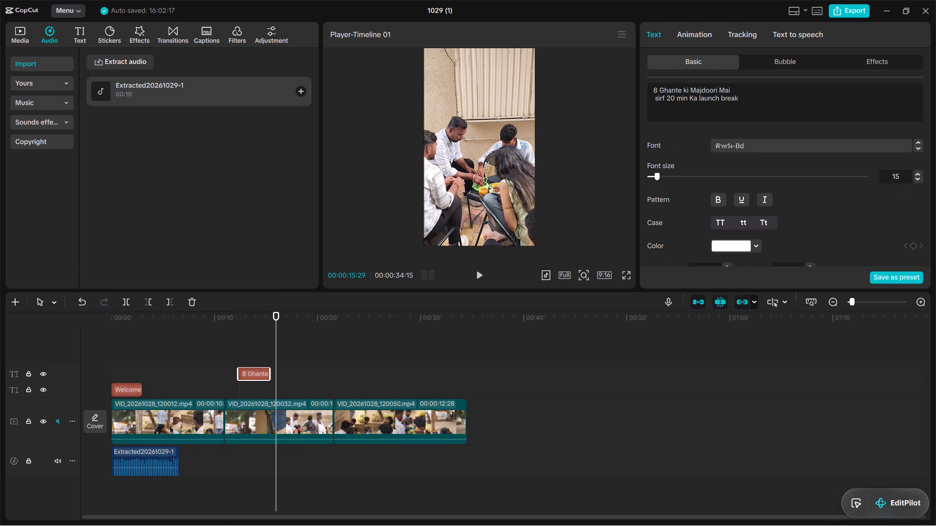
{"action": "left_click_drag", "start_coordinate": [127, 389], "coordinate": [262, 386]}
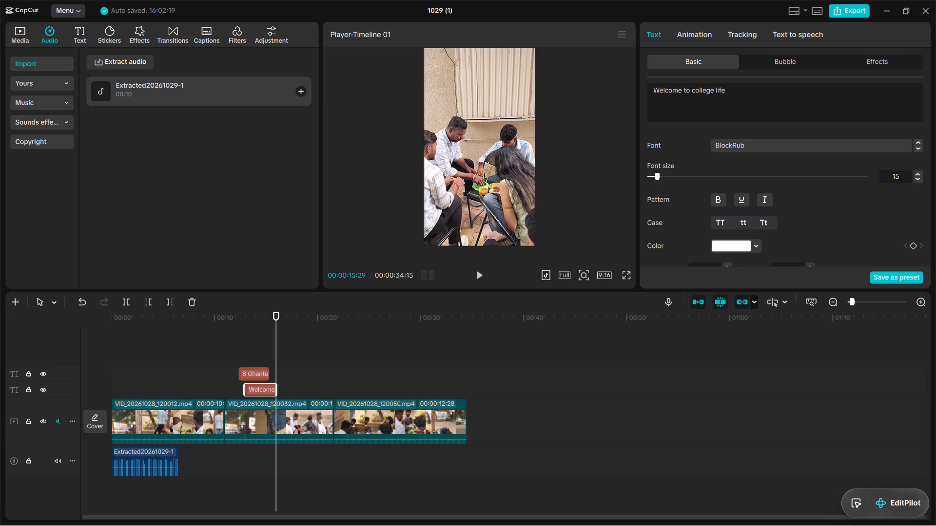
{"action": "left_click_drag", "start_coordinate": [182, 411], "coordinate": [269, 374]}
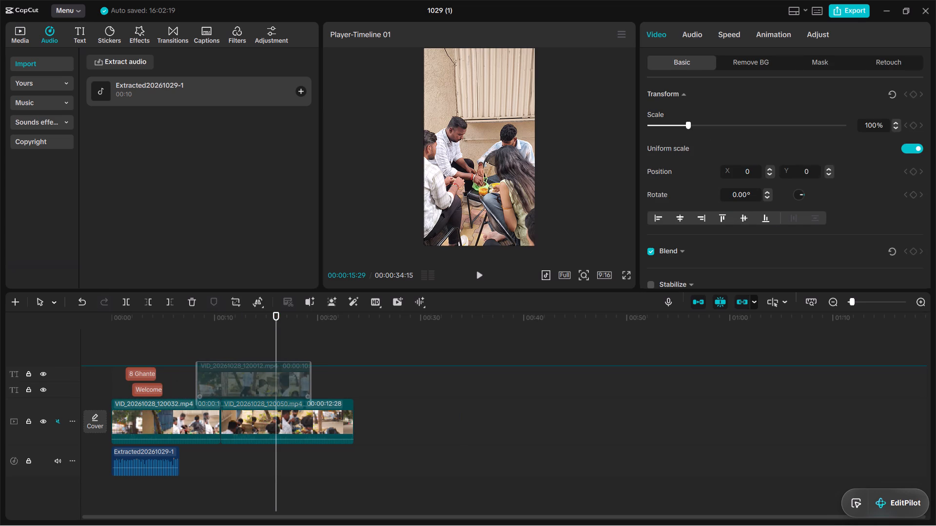
{"action": "left_click_drag", "start_coordinate": [269, 374], "coordinate": [275, 374]}
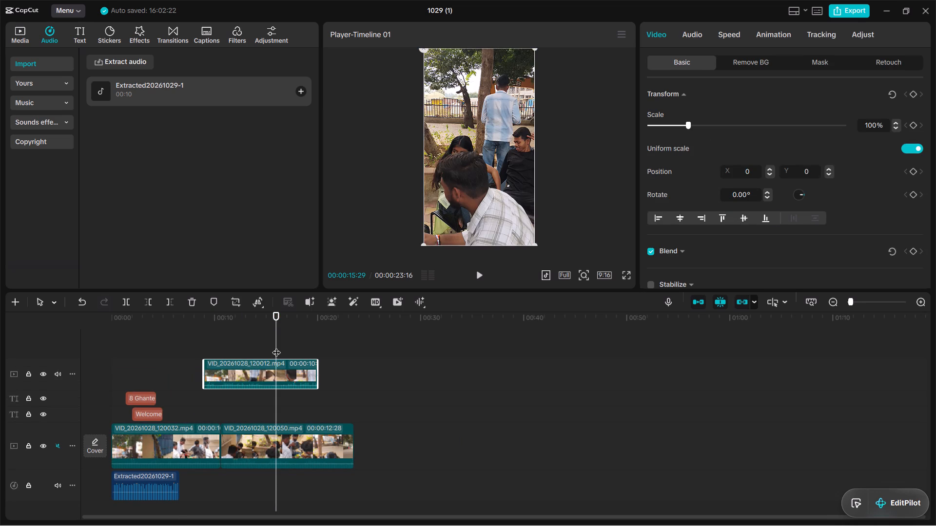
Put VID_20261028_120050.mp4 first on the main track and move both captions back to the start of the timeline.
{"action": "left_click_drag", "start_coordinate": [276, 346], "coordinate": [106, 378]}
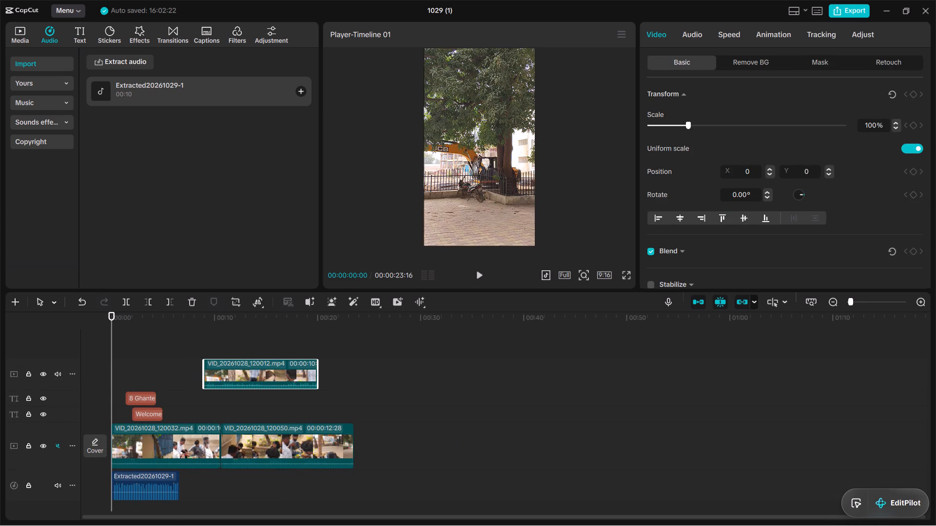
{"action": "left_click_drag", "start_coordinate": [266, 456], "coordinate": [139, 451]}
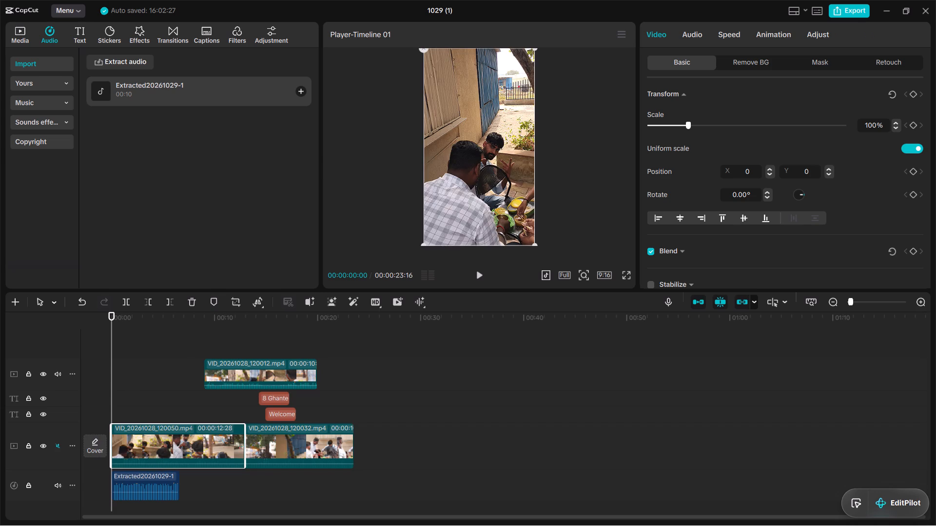
{"action": "left_click_drag", "start_coordinate": [277, 399], "coordinate": [127, 403]}
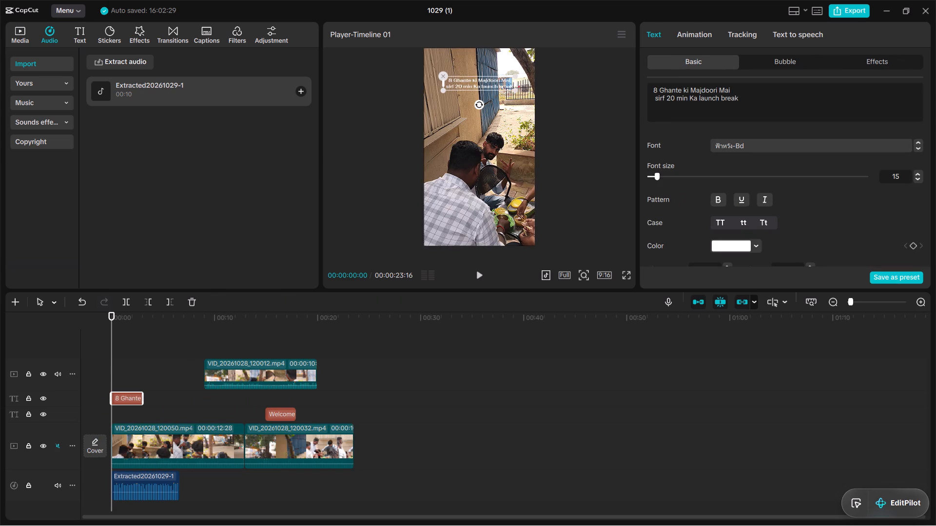
{"action": "left_click_drag", "start_coordinate": [274, 413], "coordinate": [120, 417]}
Play the opening twice from the start to check the captions over the new first clip.
{"action": "left_click", "coordinate": [478, 274]}
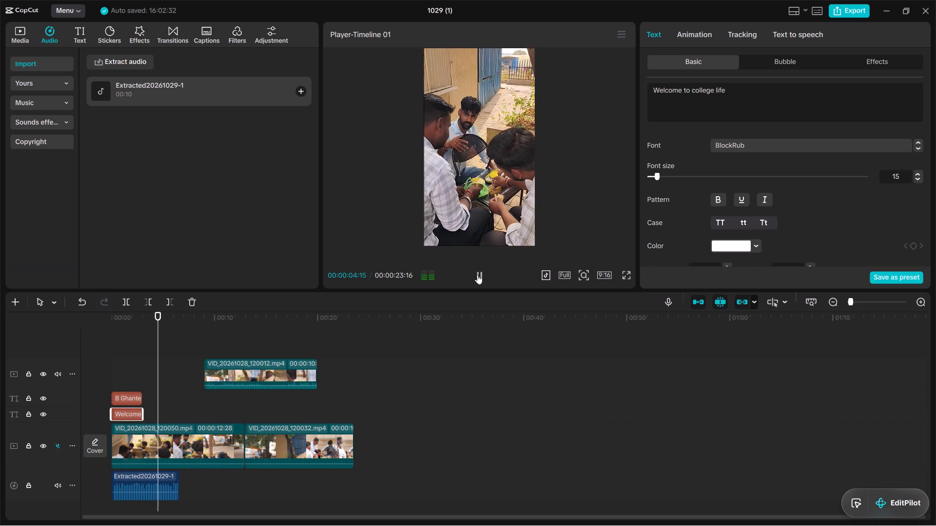
{"action": "left_click", "coordinate": [478, 274]}
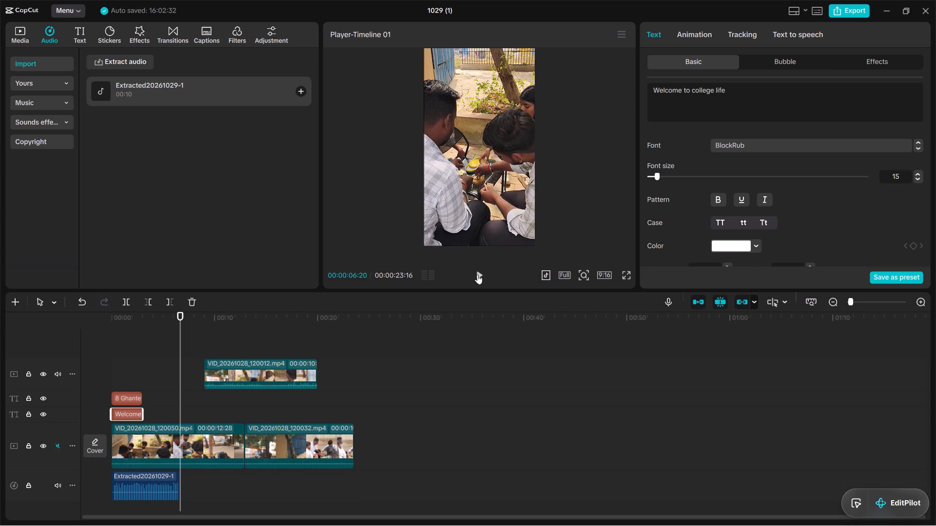
{"action": "left_click_drag", "start_coordinate": [178, 380], "coordinate": [94, 382]}
{"action": "left_click", "coordinate": [479, 281]}
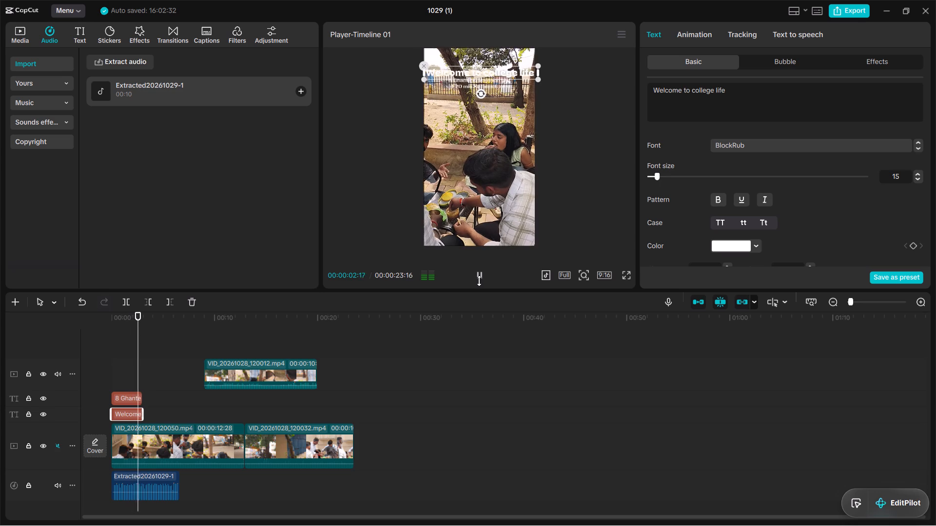
{"action": "left_click", "coordinate": [479, 281]}
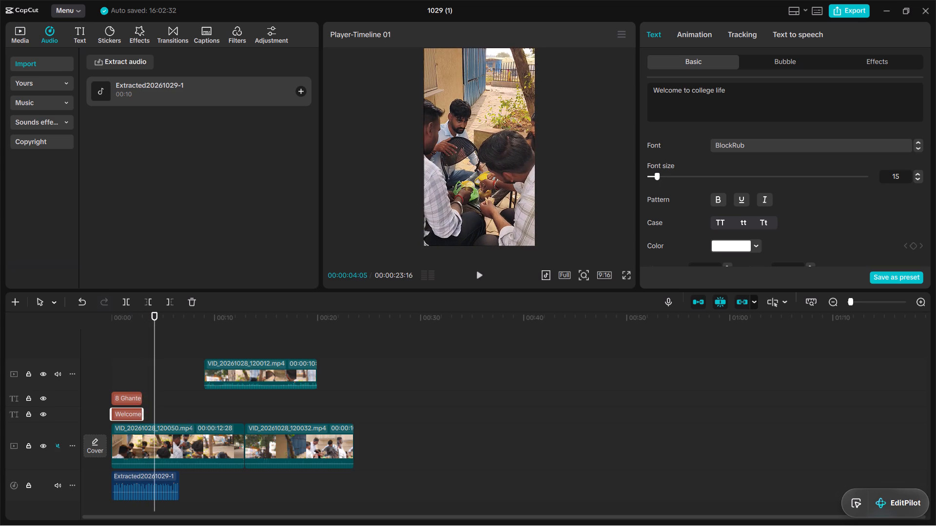
Delete the "Welcome to college life" caption from the timeline.
{"action": "left_click", "coordinate": [131, 411]}
{"action": "key", "text": "BackSpace"}
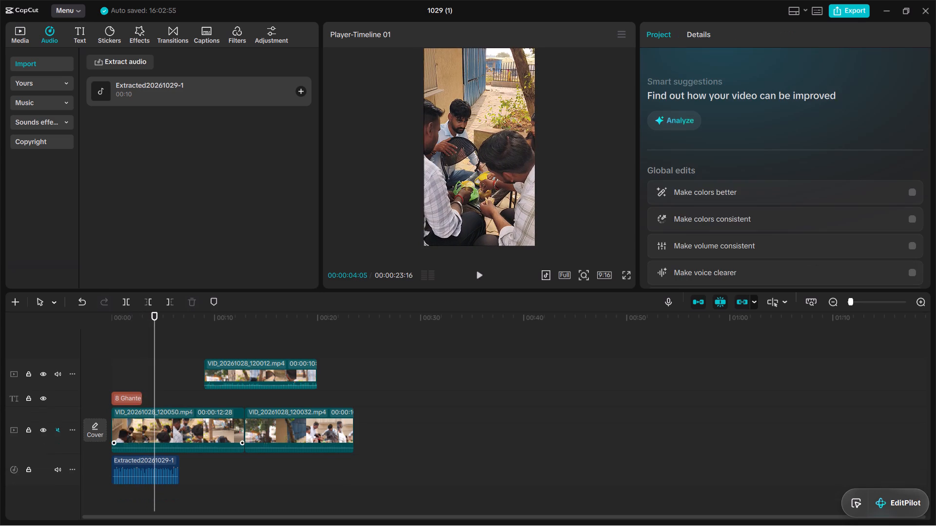
Move the "8 Ghante ki Majdoori" caption slightly higher in the opening frame, to about X 77, Y 1393.
{"action": "left_click", "coordinate": [134, 395]}
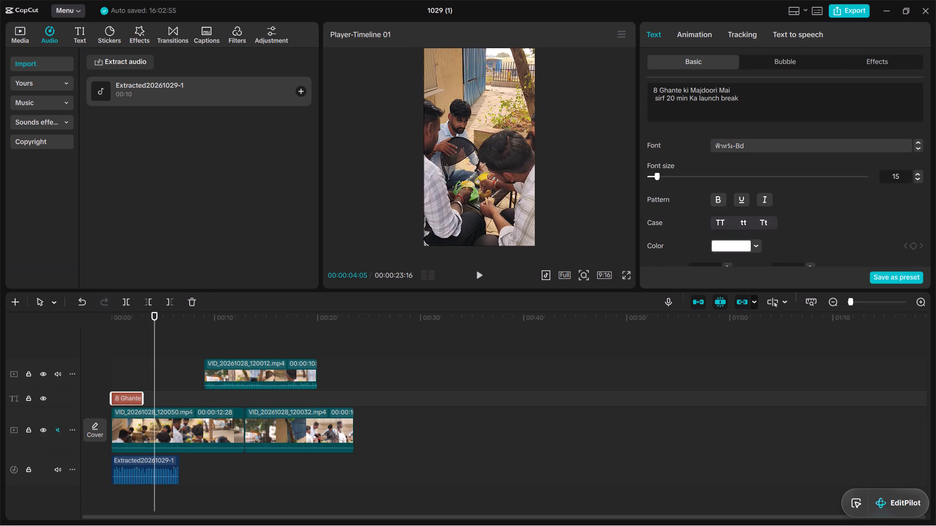
{"action": "left_click_drag", "start_coordinate": [153, 379], "coordinate": [111, 376]}
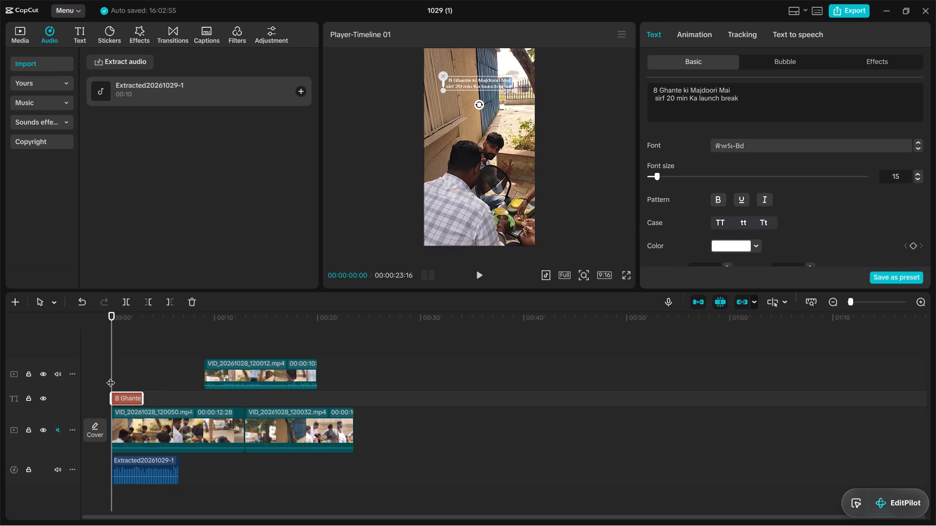
{"action": "left_click_drag", "start_coordinate": [485, 83], "coordinate": [489, 73]}
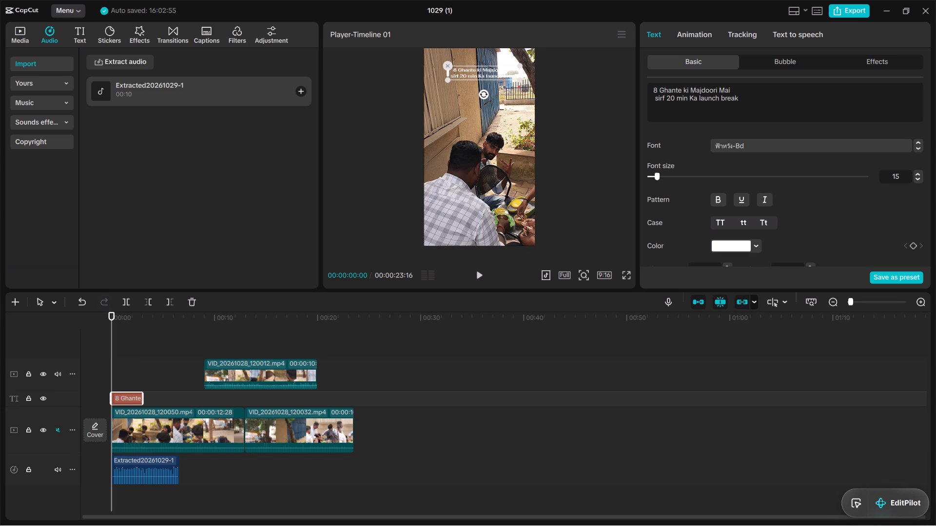
{"action": "left_click_drag", "start_coordinate": [489, 73], "coordinate": [488, 75]}
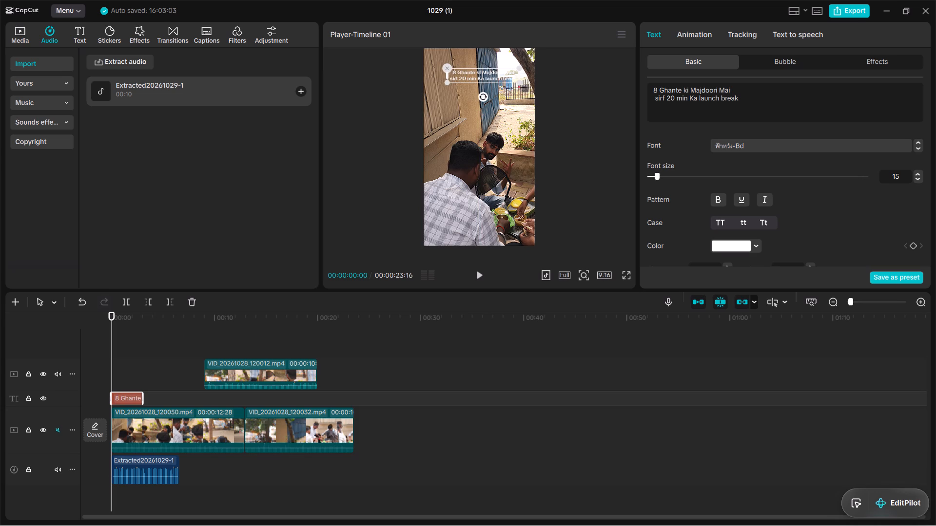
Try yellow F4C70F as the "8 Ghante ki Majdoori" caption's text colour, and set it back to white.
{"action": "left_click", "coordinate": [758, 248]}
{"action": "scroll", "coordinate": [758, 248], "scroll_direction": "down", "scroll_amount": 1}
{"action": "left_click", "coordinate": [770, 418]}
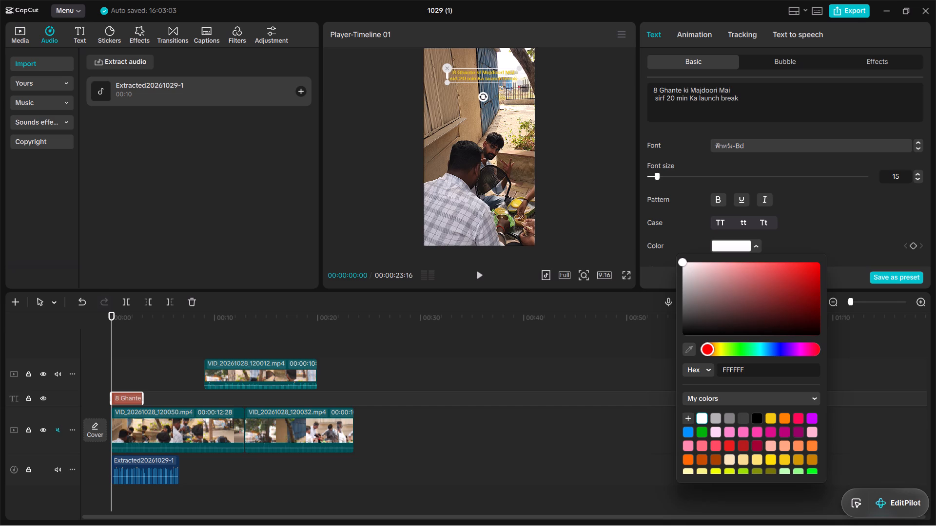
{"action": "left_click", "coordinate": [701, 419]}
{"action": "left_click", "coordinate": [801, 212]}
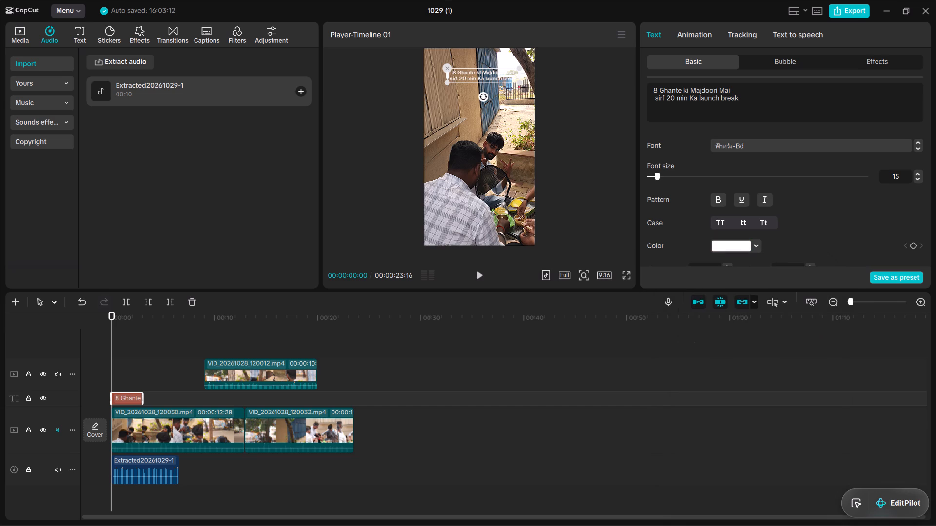
Turn off the Blend setting for the "8 Ghante ki Majdoori" caption.
{"action": "scroll", "coordinate": [686, 233], "scroll_direction": "down", "scroll_amount": 4}
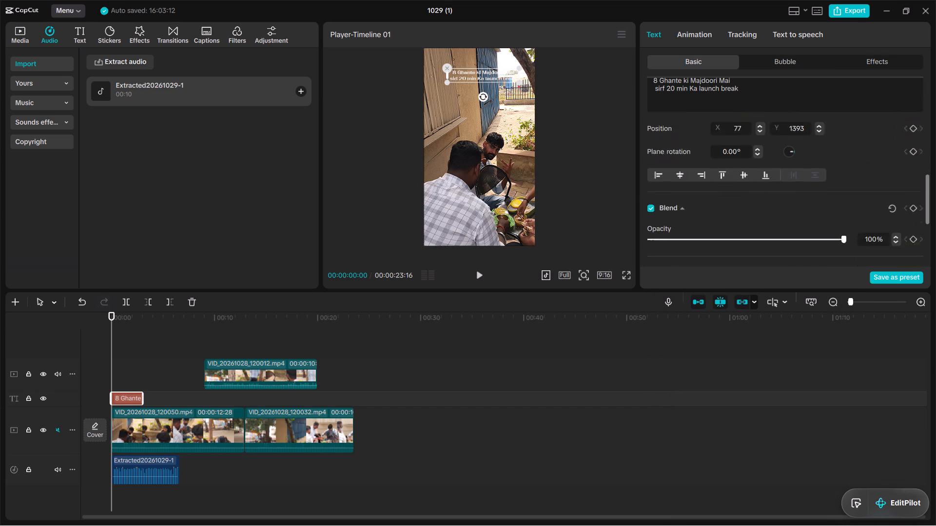
{"action": "scroll", "coordinate": [686, 233], "scroll_direction": "down", "scroll_amount": 1}
{"action": "left_click", "coordinate": [651, 171]}
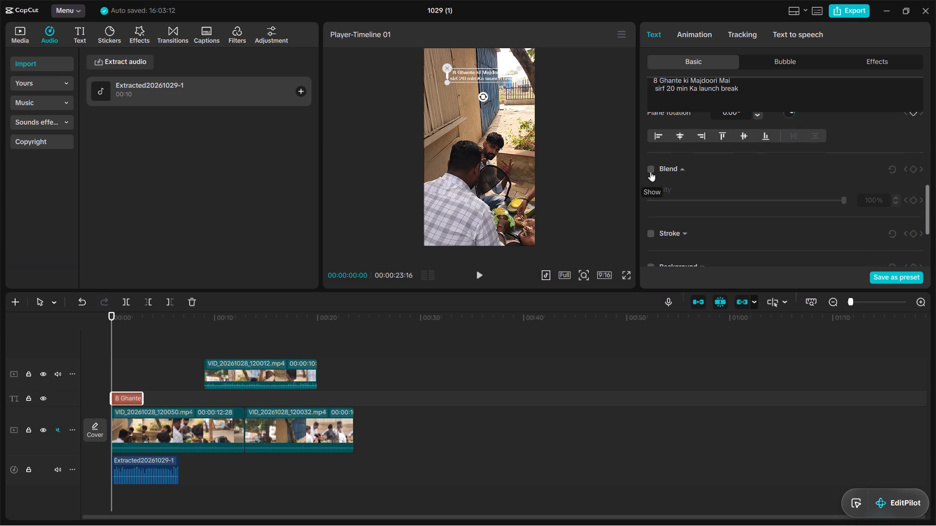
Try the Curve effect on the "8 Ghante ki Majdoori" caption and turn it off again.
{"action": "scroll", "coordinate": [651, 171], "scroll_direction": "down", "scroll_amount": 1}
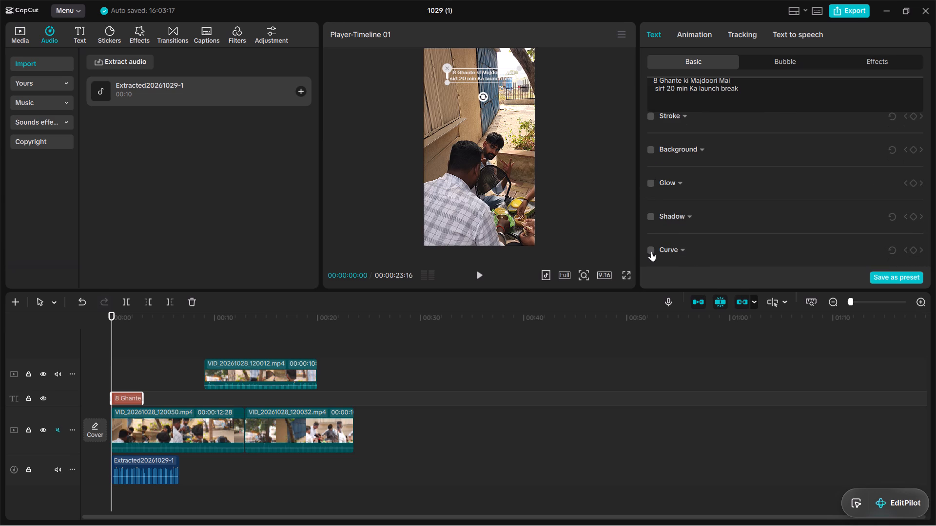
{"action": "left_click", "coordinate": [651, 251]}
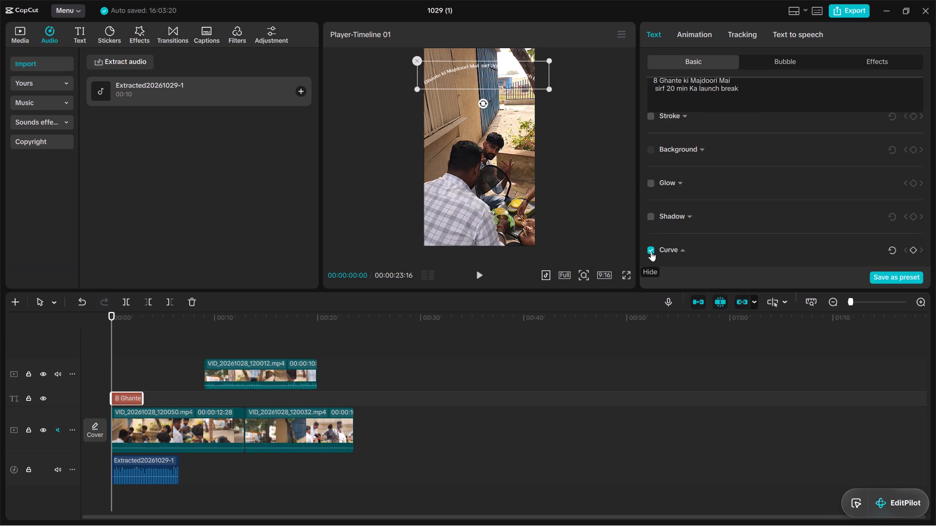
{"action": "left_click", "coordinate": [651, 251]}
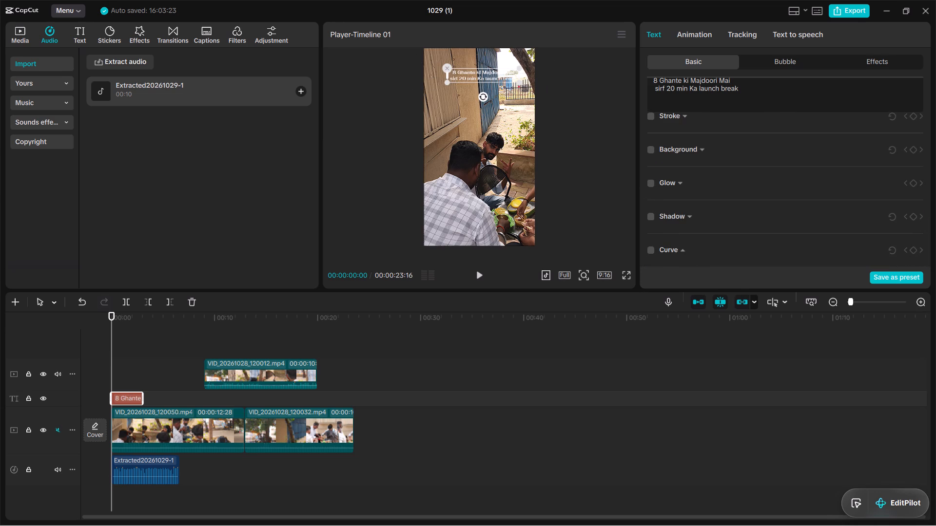
Enlarge the "8 Ghante ki Majdoori" caption slightly and reposition it near the top of the opening frame.
{"action": "scroll", "coordinate": [707, 177], "scroll_direction": "up", "scroll_amount": 4}
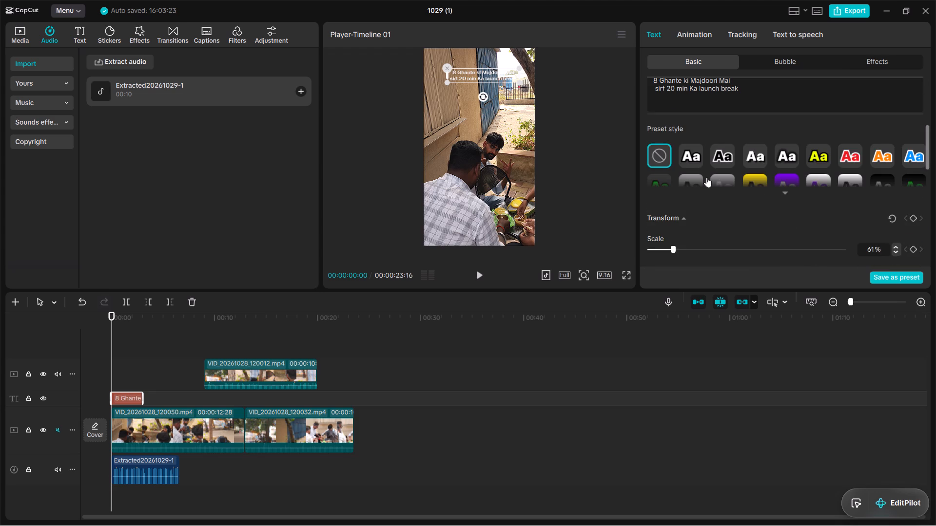
{"action": "scroll", "coordinate": [707, 177], "scroll_direction": "up", "scroll_amount": 2}
{"action": "left_click_drag", "start_coordinate": [514, 83], "coordinate": [517, 92]}
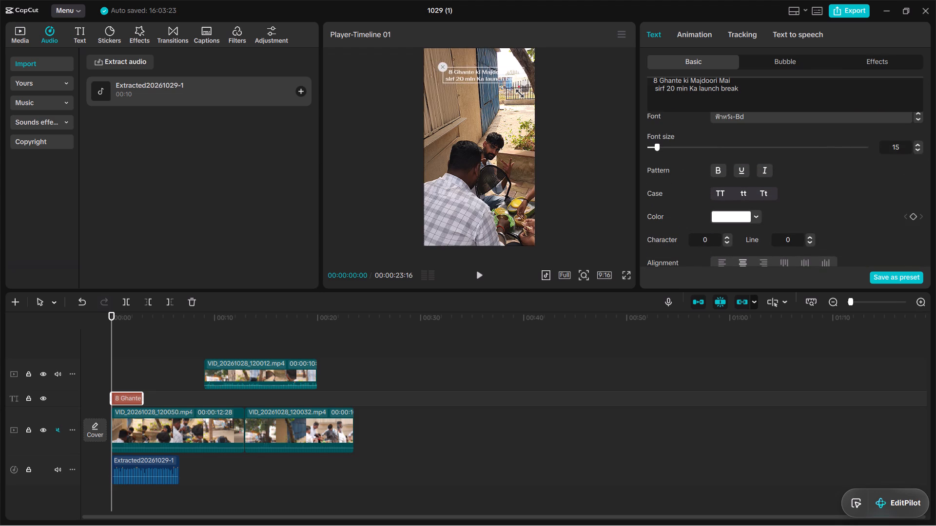
{"action": "left_click_drag", "start_coordinate": [517, 92], "coordinate": [520, 92]}
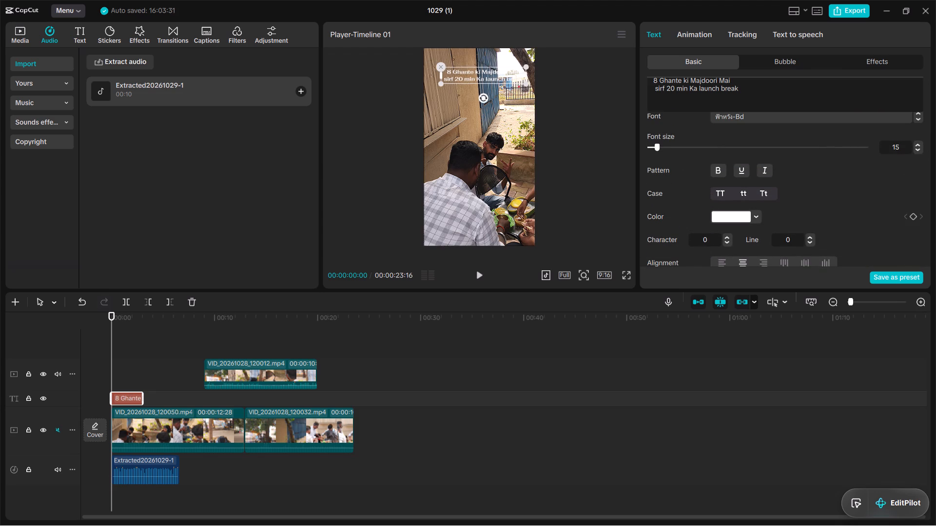
{"action": "left_click_drag", "start_coordinate": [484, 72], "coordinate": [484, 55]}
{"action": "left_click_drag", "start_coordinate": [485, 73], "coordinate": [485, 62]}
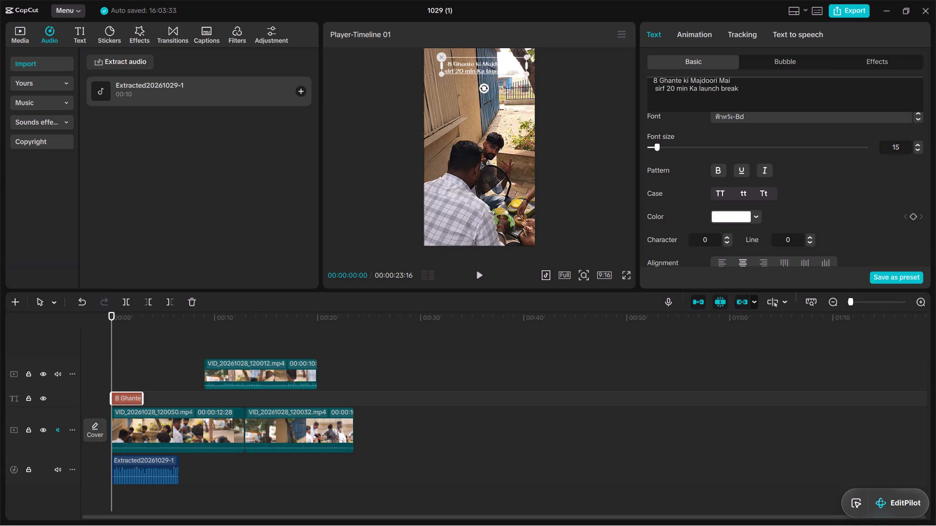
{"action": "left_click_drag", "start_coordinate": [485, 62], "coordinate": [485, 77]}
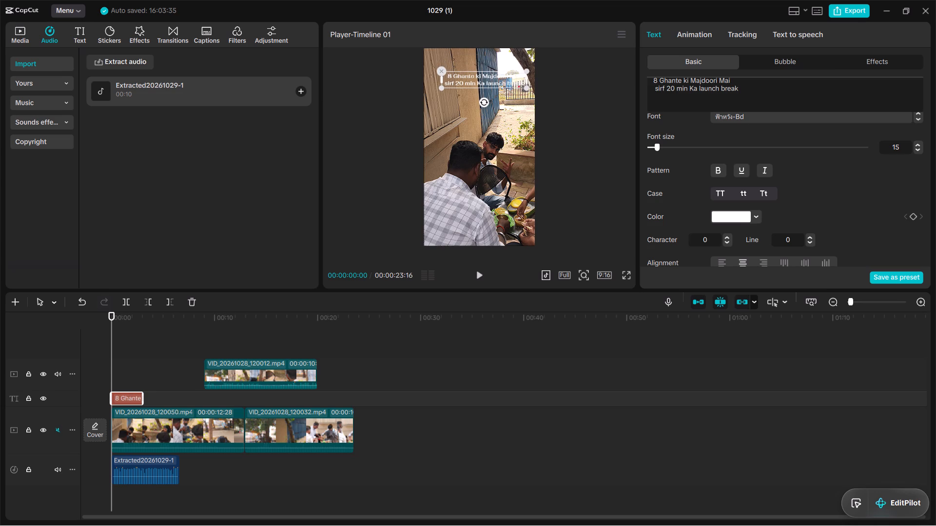
Change the "8 Ghante ki Majdoori" caption's font to Block and scale the text down slightly.
{"action": "scroll", "coordinate": [780, 117], "scroll_direction": "up", "scroll_amount": 2}
{"action": "scroll", "coordinate": [780, 117], "scroll_direction": "down", "scroll_amount": 2}
{"action": "scroll", "coordinate": [806, 247], "scroll_direction": "up", "scroll_amount": 1}
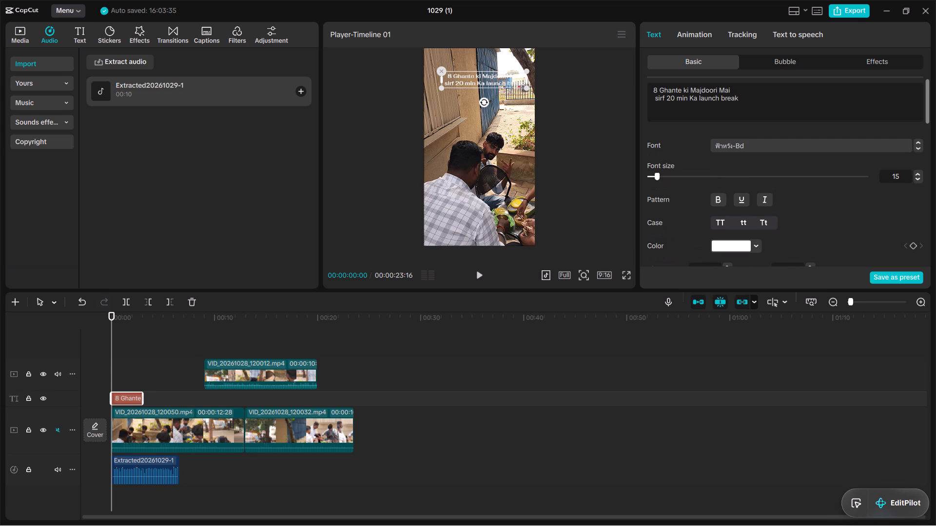
{"action": "left_click", "coordinate": [821, 141]}
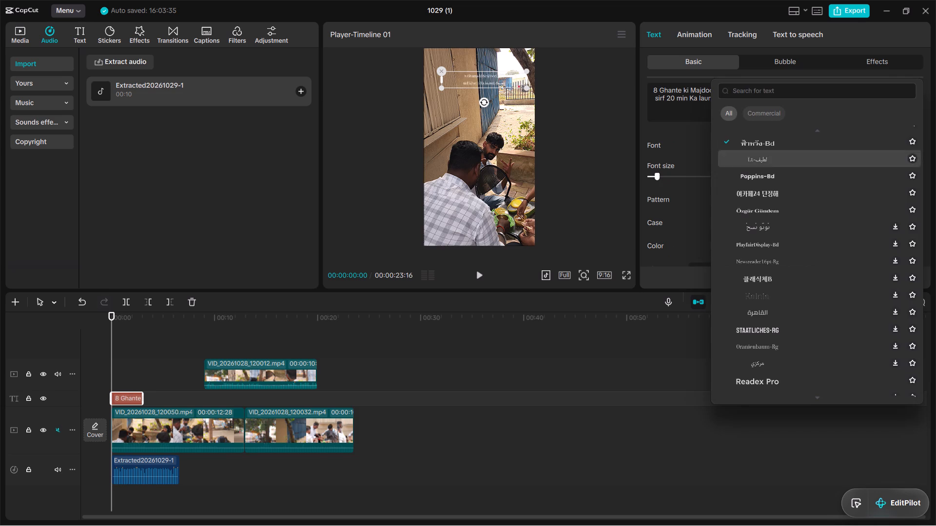
{"action": "scroll", "coordinate": [797, 192], "scroll_direction": "up", "scroll_amount": 6}
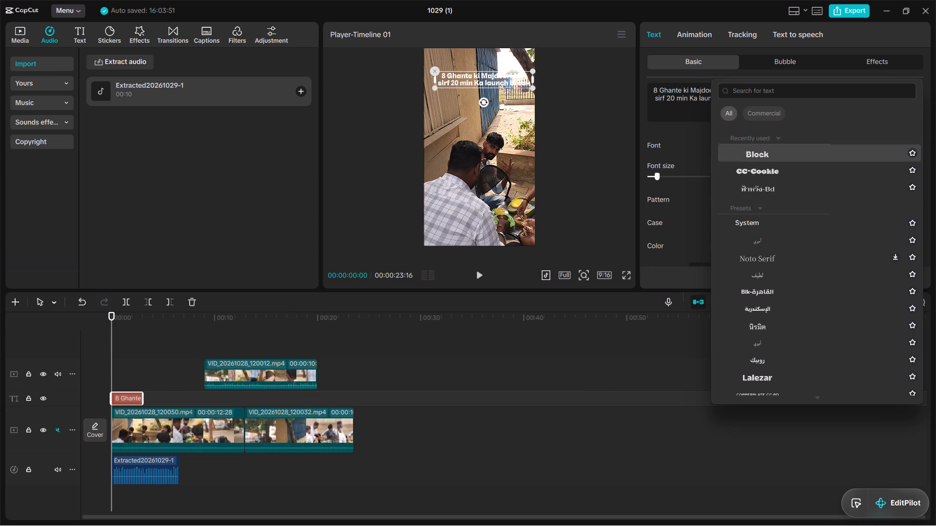
{"action": "left_click", "coordinate": [779, 145]}
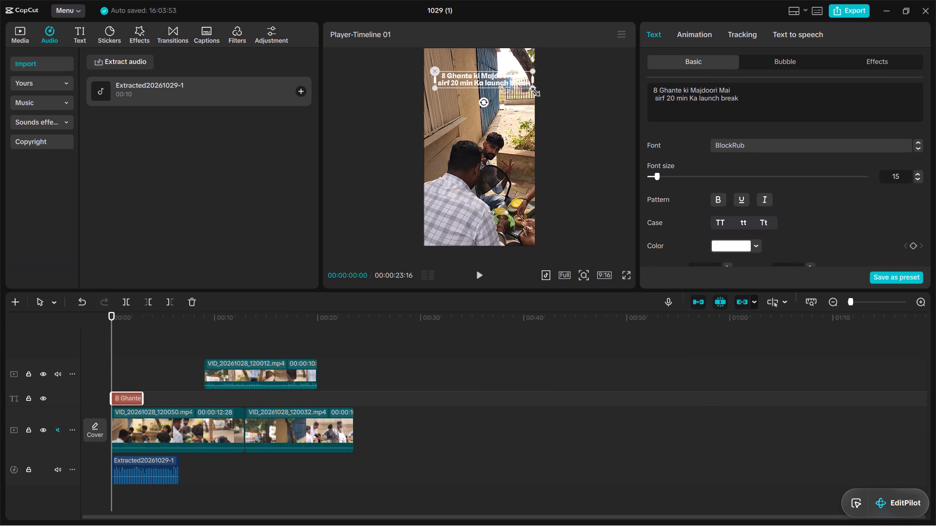
{"action": "left_click_drag", "start_coordinate": [532, 90], "coordinate": [525, 88]}
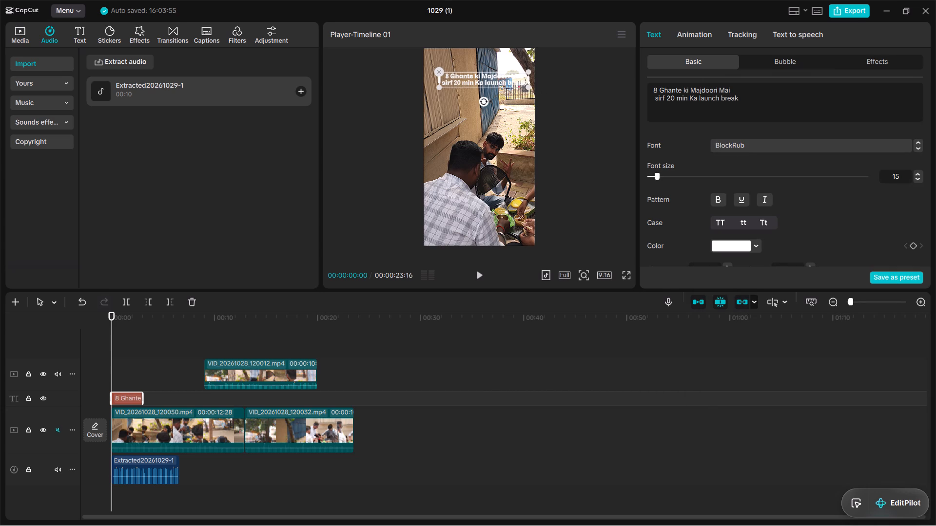
Extend the "8 Ghante ki Majdoori" caption to about 6 seconds, almost to the end of the extracted audio.
{"action": "left_click_drag", "start_coordinate": [141, 400], "coordinate": [142, 400]}
{"action": "left_click_drag", "start_coordinate": [142, 400], "coordinate": [175, 406]}
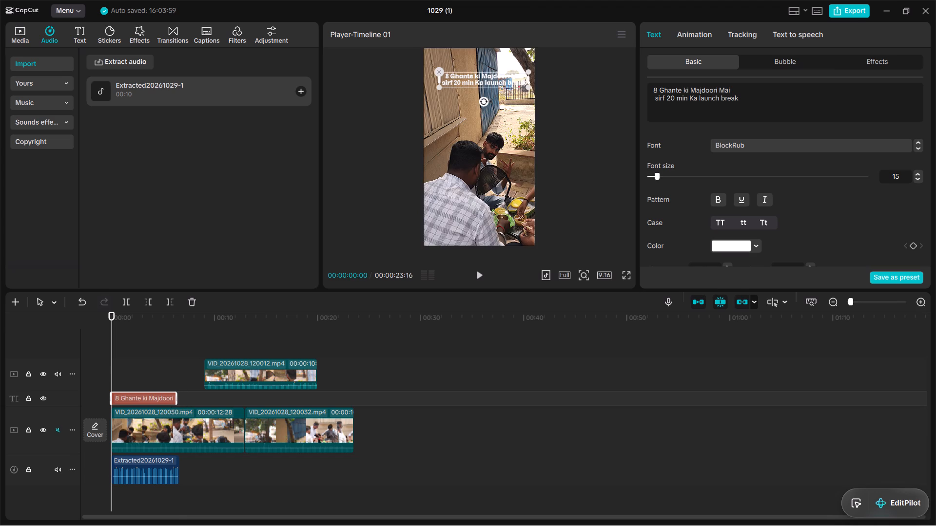
Play the edit full screen from the beginning to check the caption and clip timing.
{"action": "left_click", "coordinate": [625, 269]}
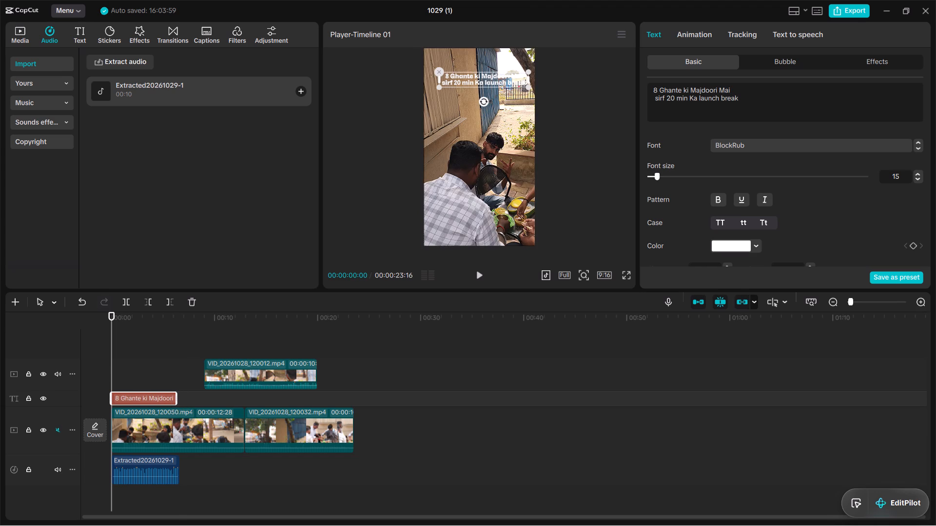
{"action": "left_click", "coordinate": [625, 271]}
{"action": "left_click", "coordinate": [305, 469]}
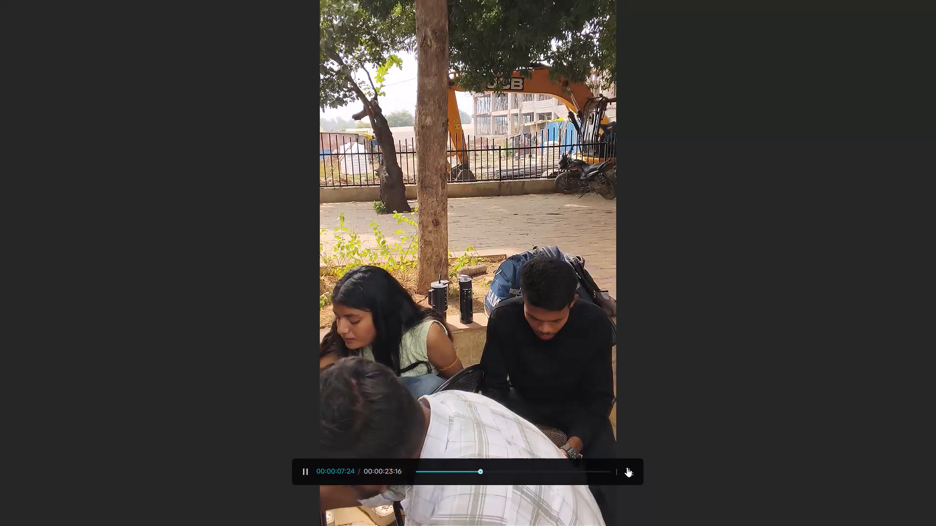
{"action": "left_click", "coordinate": [627, 467]}
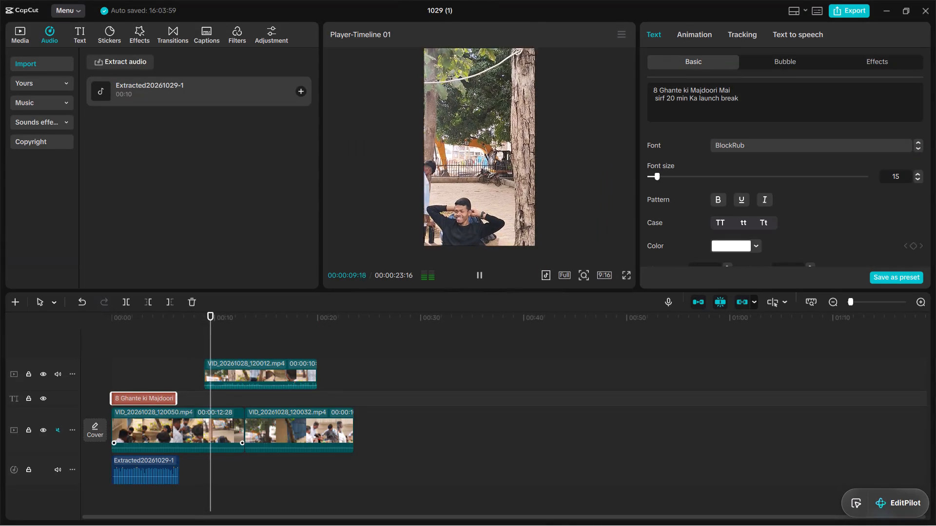
Trim the end of the first clip, VID_20261028_120050.mp4, to about 00:00:06:19, near the end of the extracted audio.
{"action": "left_click", "coordinate": [235, 426]}
{"action": "left_click_drag", "start_coordinate": [244, 429], "coordinate": [177, 443]}
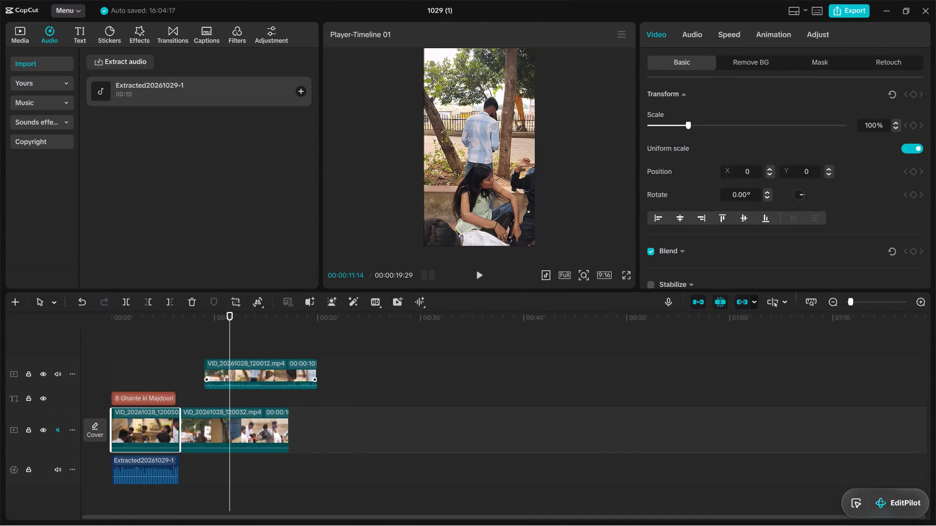
Delete the clips VID_20261028_120012.mp4 and VID_20261028_120032.mp4 from the timeline.
{"action": "left_click", "coordinate": [252, 379]}
{"action": "key", "text": "BackSpace"}
{"action": "left_click", "coordinate": [246, 417]}
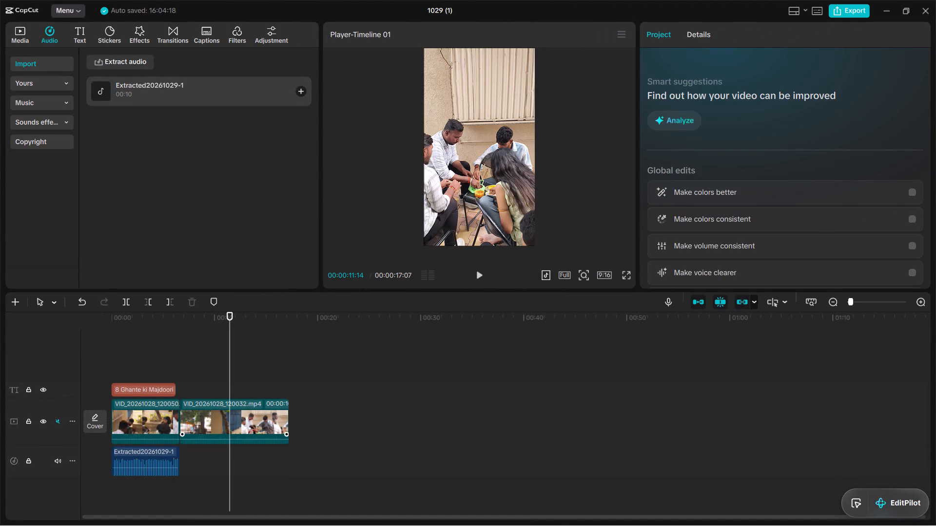
{"action": "key", "text": "BackSpace"}
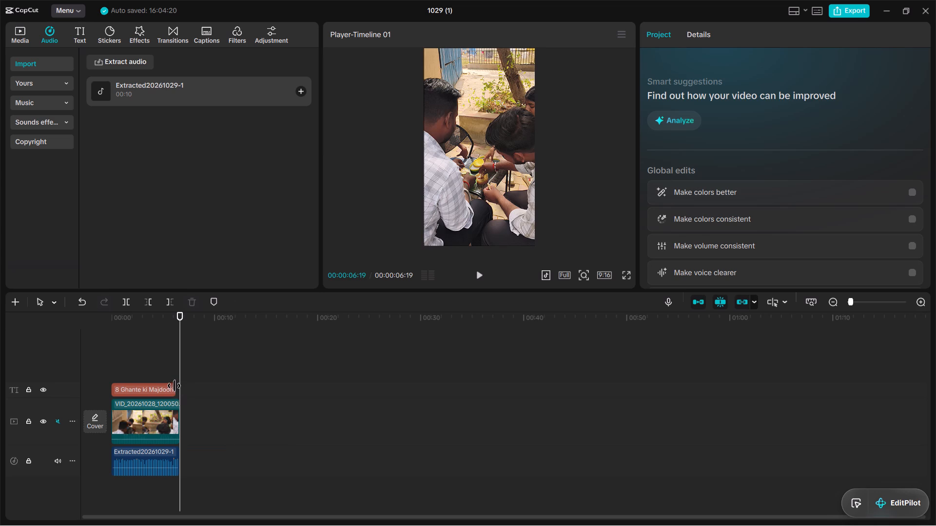
Extend the "8 Ghante ki Majdoori" caption to the end of the trimmed clip at 00:00:06:19.
{"action": "left_click", "coordinate": [174, 385]}
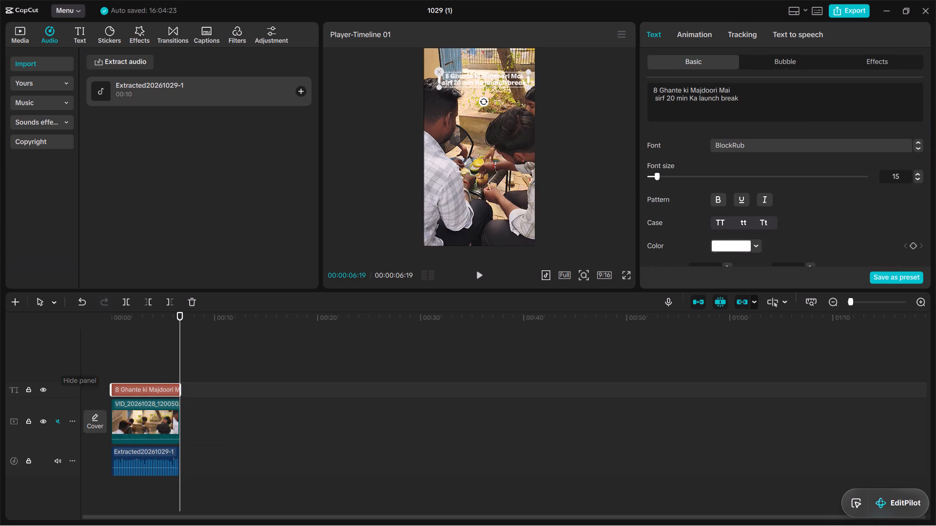
Play the trimmed video from the start to check the caption against the clip and audio.
{"action": "left_click_drag", "start_coordinate": [179, 351], "coordinate": [116, 358]}
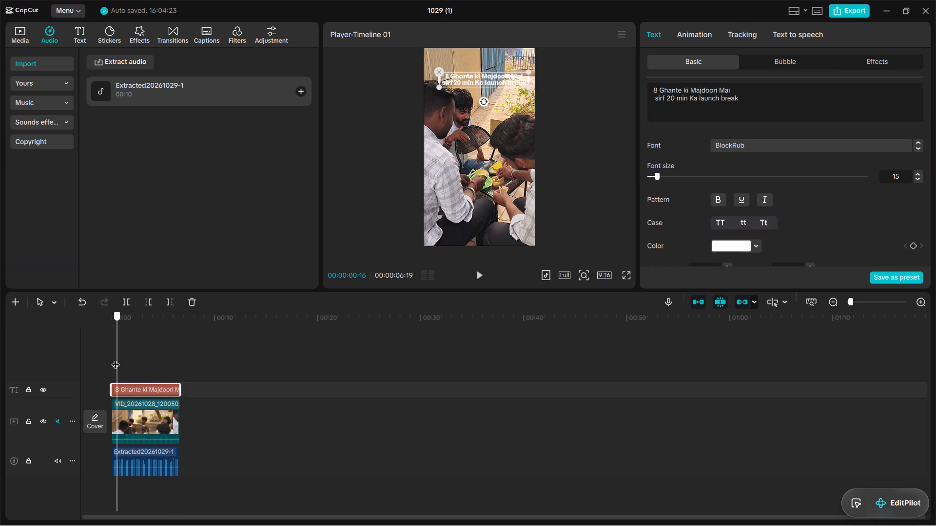
{"action": "left_click_drag", "start_coordinate": [116, 358], "coordinate": [104, 360]}
{"action": "left_click", "coordinate": [482, 276]}
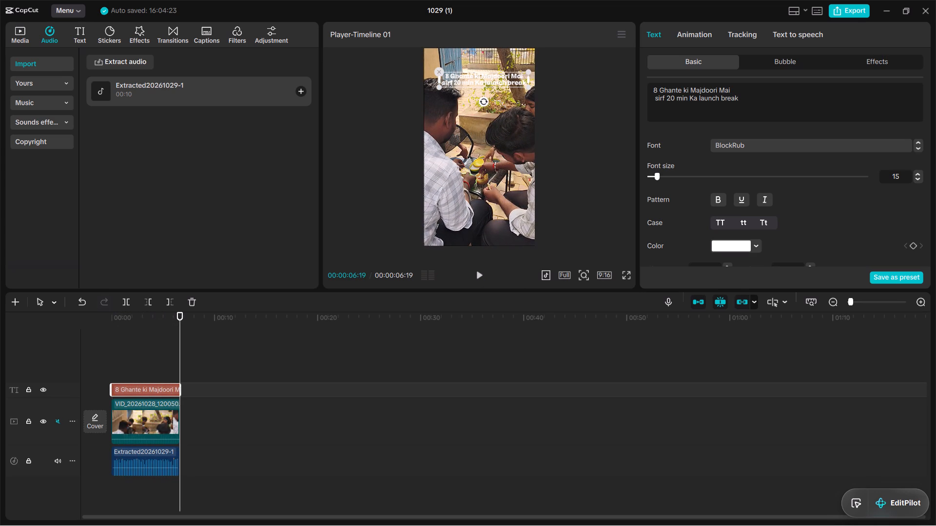
{"action": "left_click", "coordinate": [487, 374]}
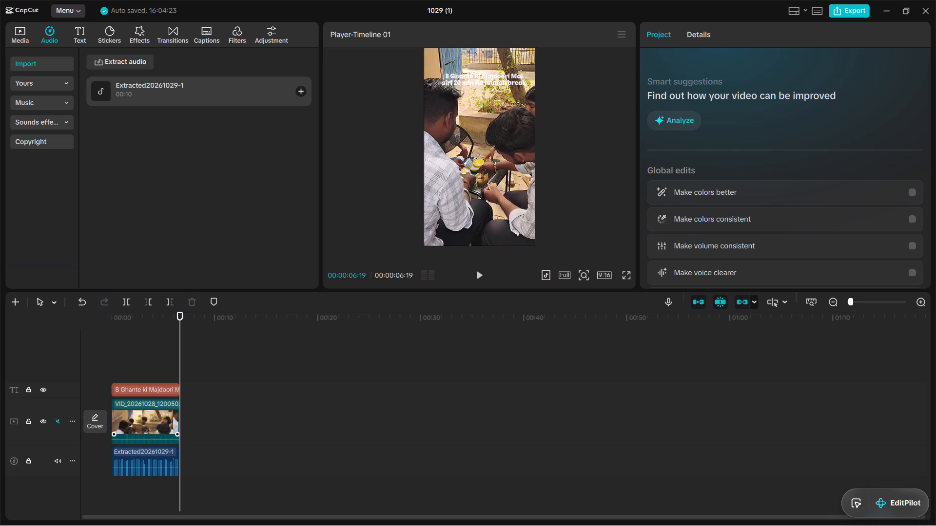
Set the "8 Ghante ki Majdoori" caption's text colour to yellow.
{"action": "left_click", "coordinate": [159, 392]}
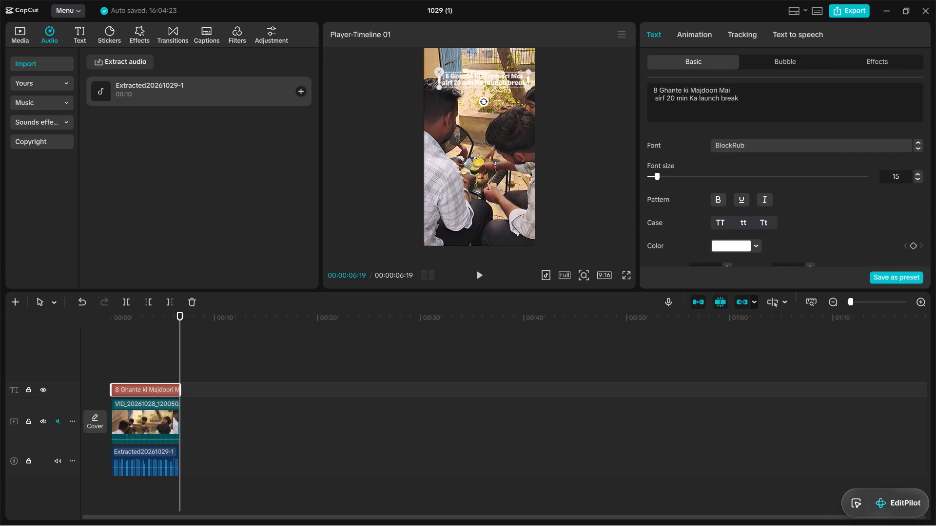
{"action": "left_click", "coordinate": [754, 244]}
{"action": "scroll", "coordinate": [754, 244], "scroll_direction": "down", "scroll_amount": 1}
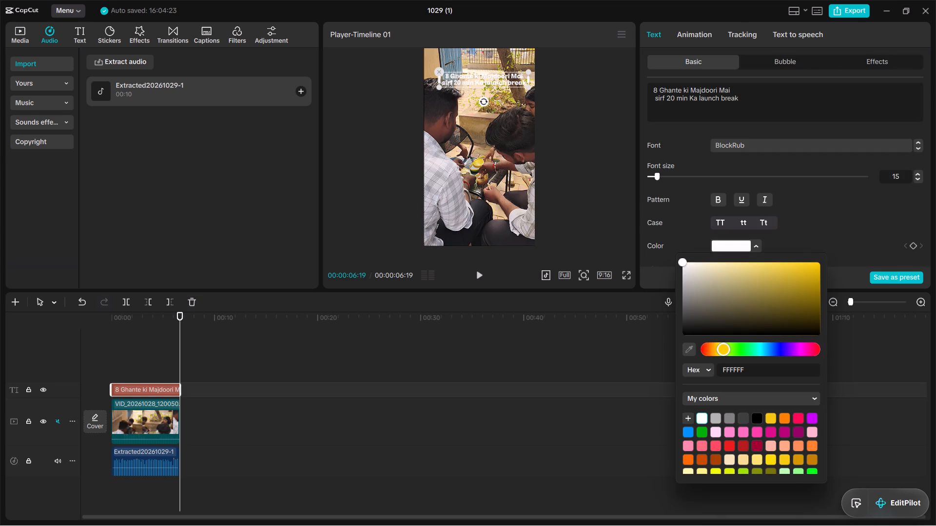
{"action": "left_click", "coordinate": [772, 416]}
{"action": "left_click", "coordinate": [598, 402]}
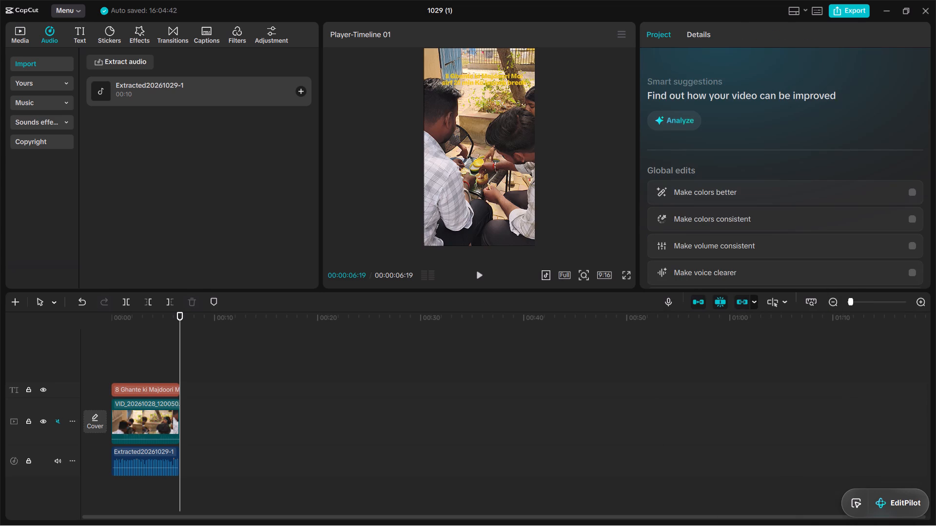
Review the yellow-captioned video from the start, both full screen and in the normal preview, and return to the beginning.
{"action": "left_click_drag", "start_coordinate": [179, 372], "coordinate": [76, 369]}
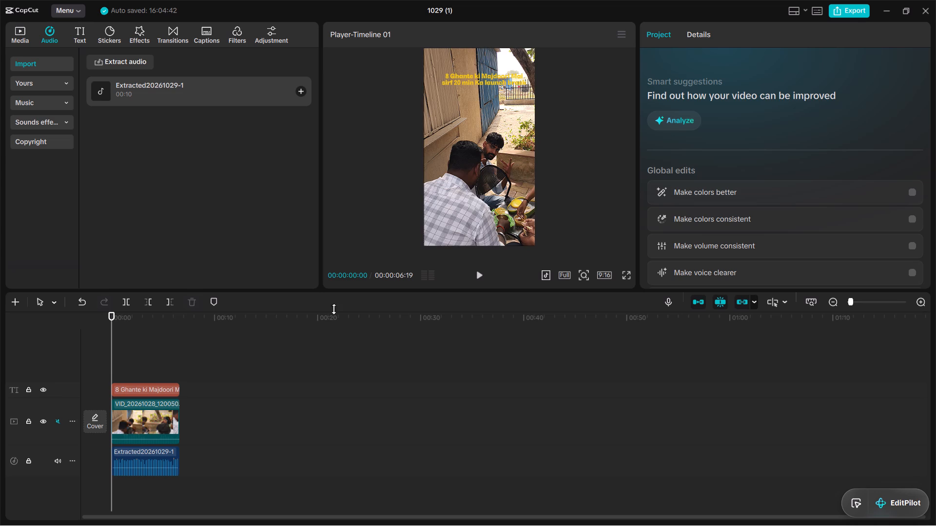
{"action": "left_click", "coordinate": [629, 273]}
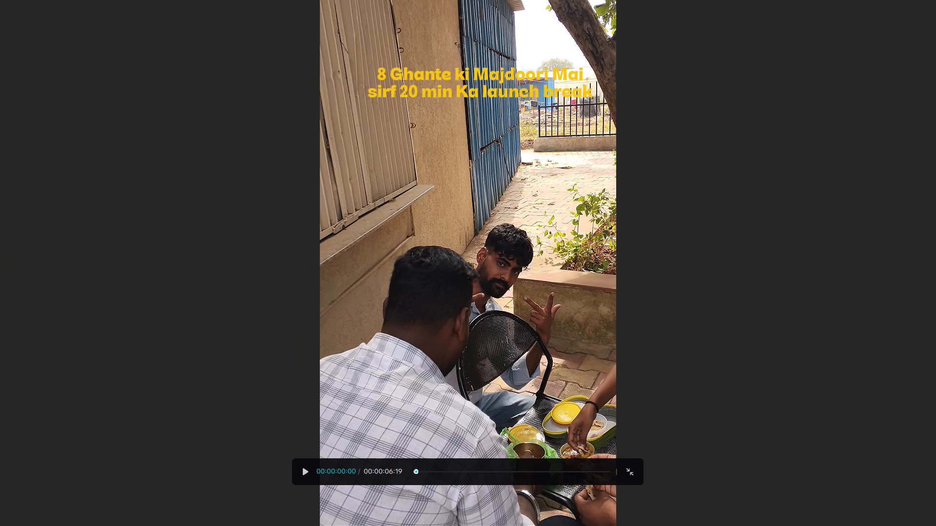
{"action": "left_click", "coordinate": [302, 473]}
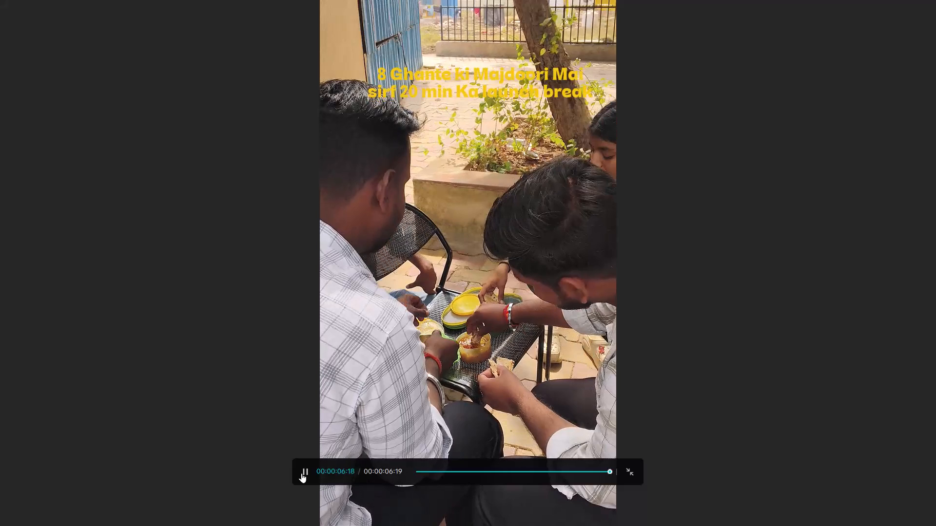
{"action": "left_click", "coordinate": [629, 470]}
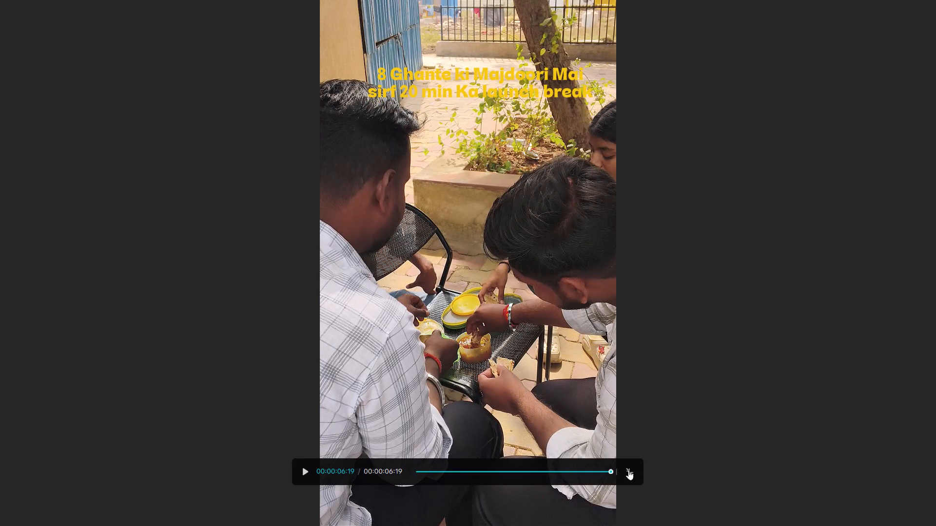
{"action": "left_click", "coordinate": [483, 275]}
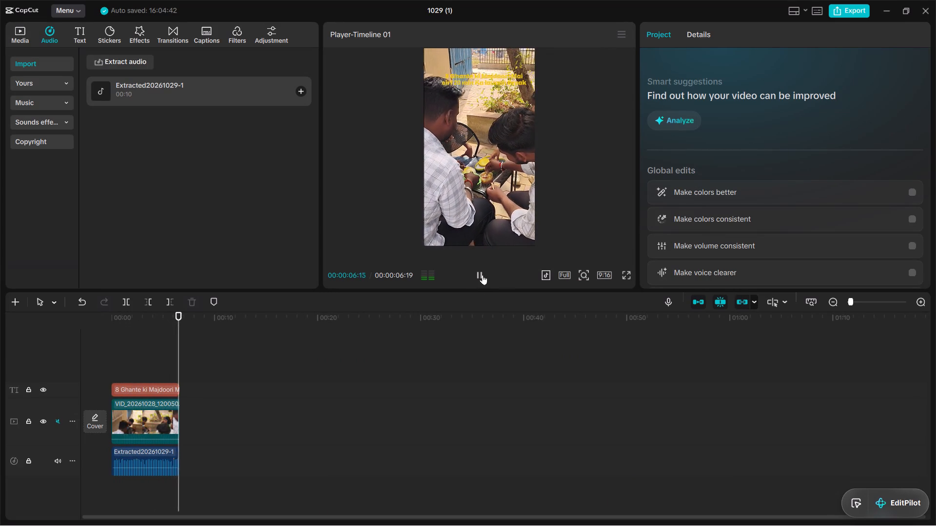
{"action": "left_click", "coordinate": [483, 275]}
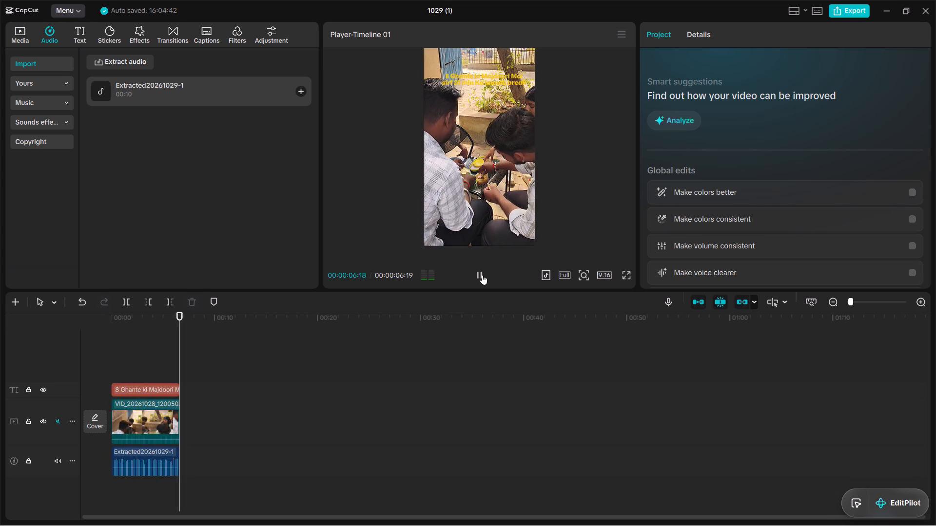
{"action": "left_click", "coordinate": [483, 275]}
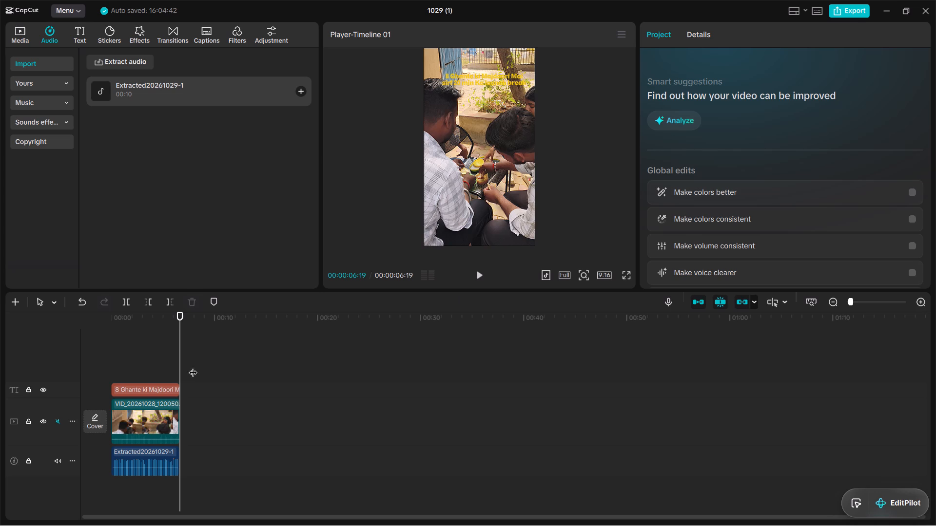
{"action": "left_click_drag", "start_coordinate": [178, 371], "coordinate": [101, 373]}
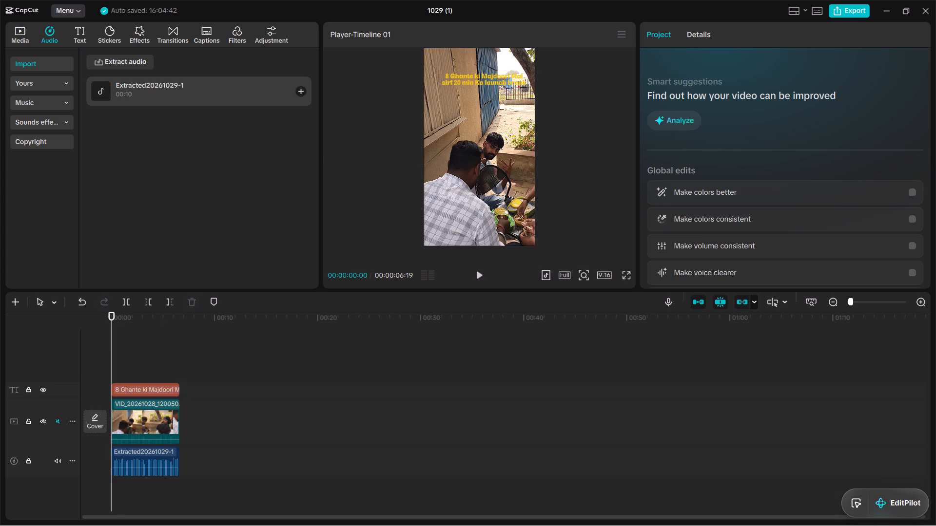
Add a default text clip at the start of the timeline above the existing caption and change its wording to "akkuuu".
{"action": "left_click", "coordinate": [22, 38]}
{"action": "left_click", "coordinate": [73, 27]}
{"action": "left_click_drag", "start_coordinate": [102, 86], "coordinate": [117, 189]}
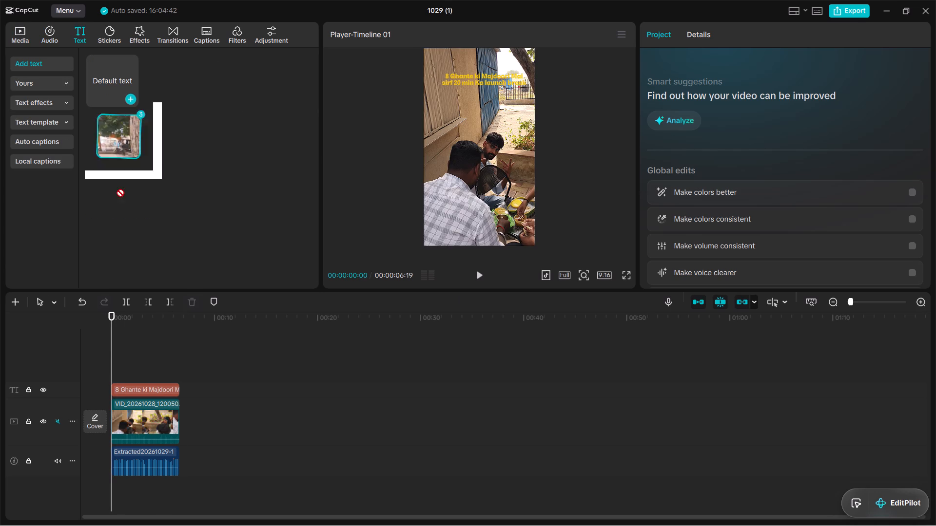
{"action": "left_click_drag", "start_coordinate": [117, 189], "coordinate": [108, 373]}
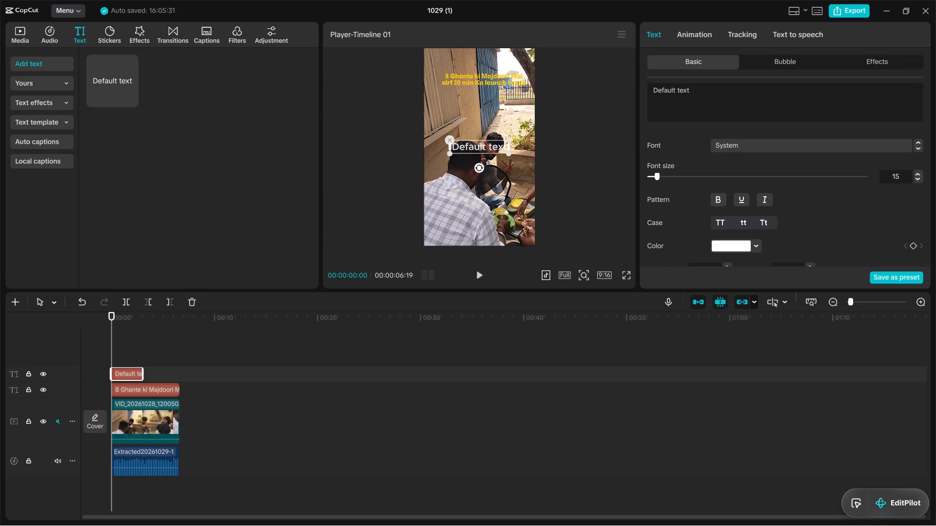
{"action": "double_click", "coordinate": [704, 97]}
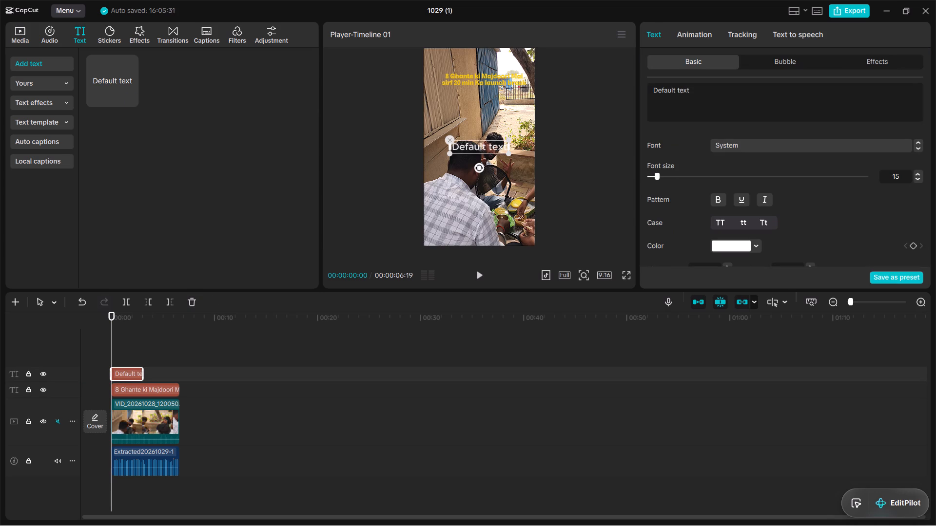
{"action": "left_click", "coordinate": [704, 97]}
{"action": "type", "text": "akkuuu"}
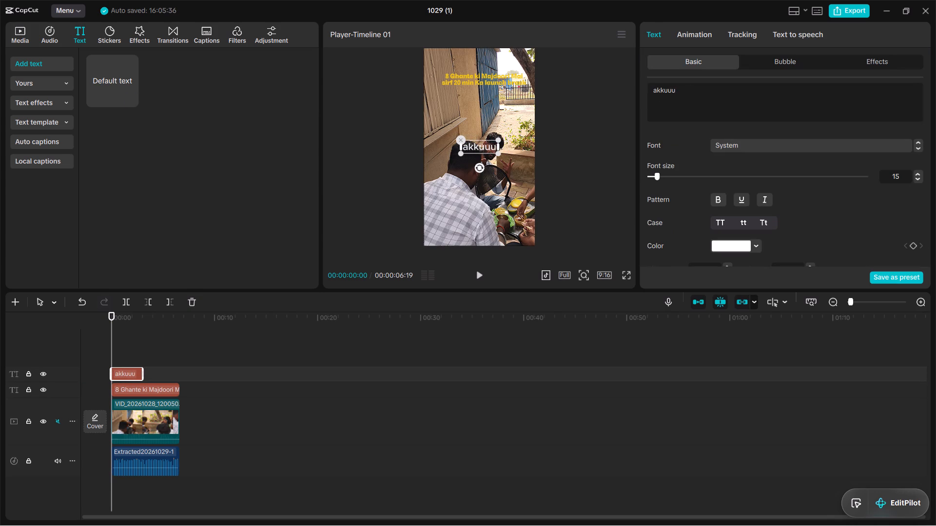
Scale down the "akkuuu" text at font size 13 and place it centred near the bottom of the video frame.
{"action": "left_click_drag", "start_coordinate": [499, 152], "coordinate": [479, 149]}
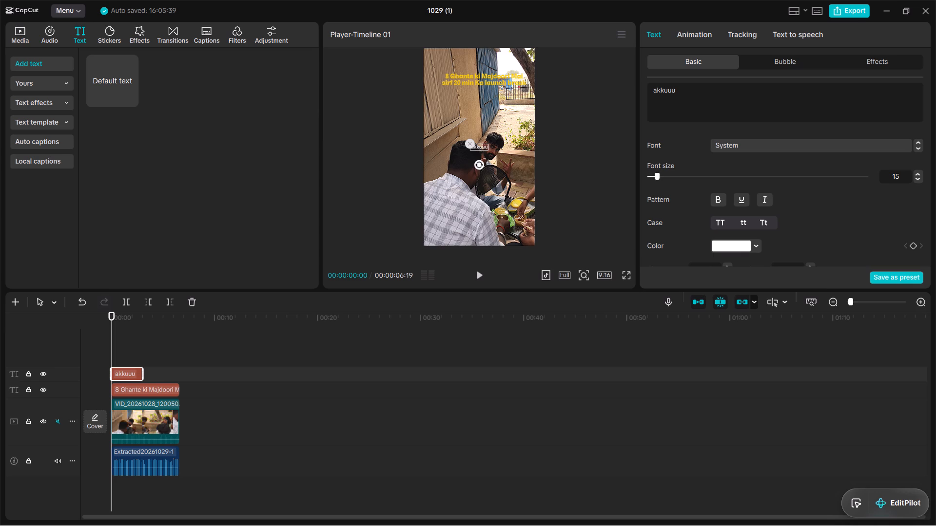
{"action": "left_click_drag", "start_coordinate": [479, 148], "coordinate": [477, 225]}
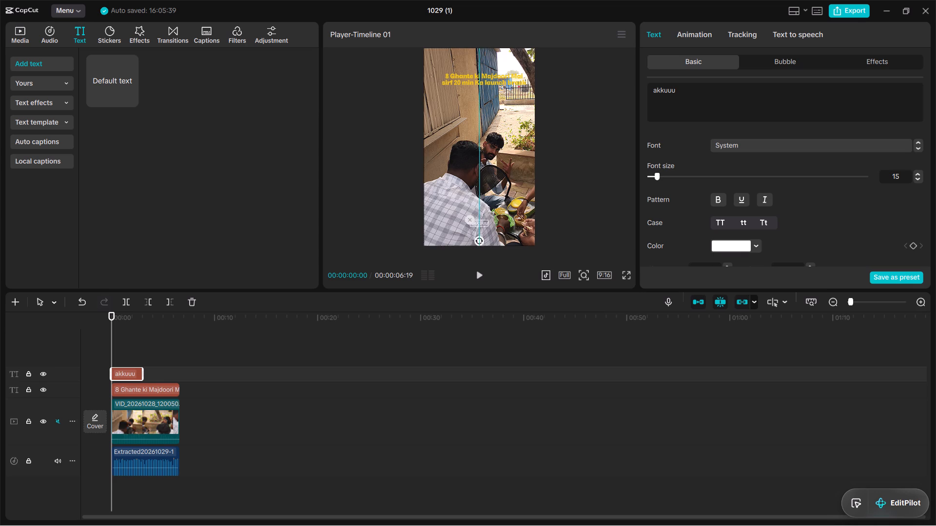
{"action": "left_click_drag", "start_coordinate": [477, 225], "coordinate": [478, 217]}
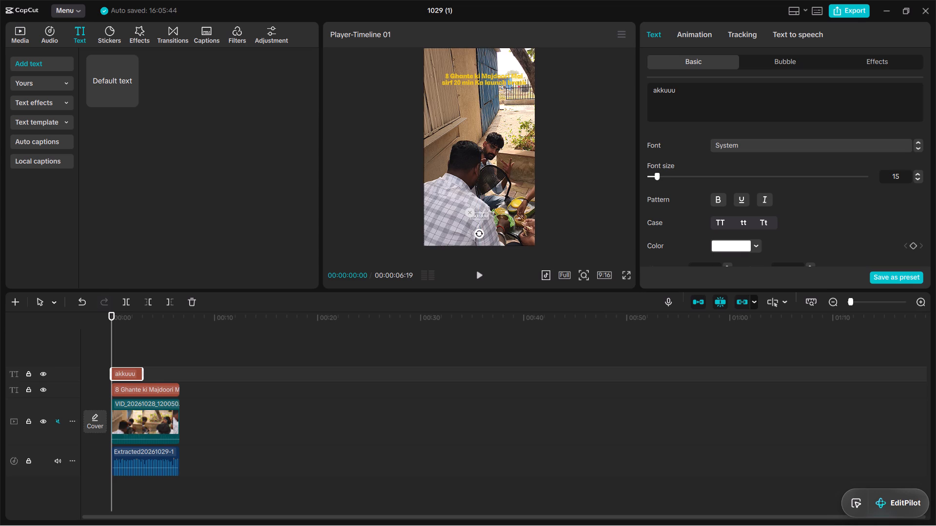
{"action": "left_click", "coordinate": [919, 177]}
{"action": "left_click", "coordinate": [919, 177]}
Extend the "akkuuu" text clip to the end of the video at 00:00:06:19.
{"action": "left_click_drag", "start_coordinate": [144, 372], "coordinate": [180, 381]}
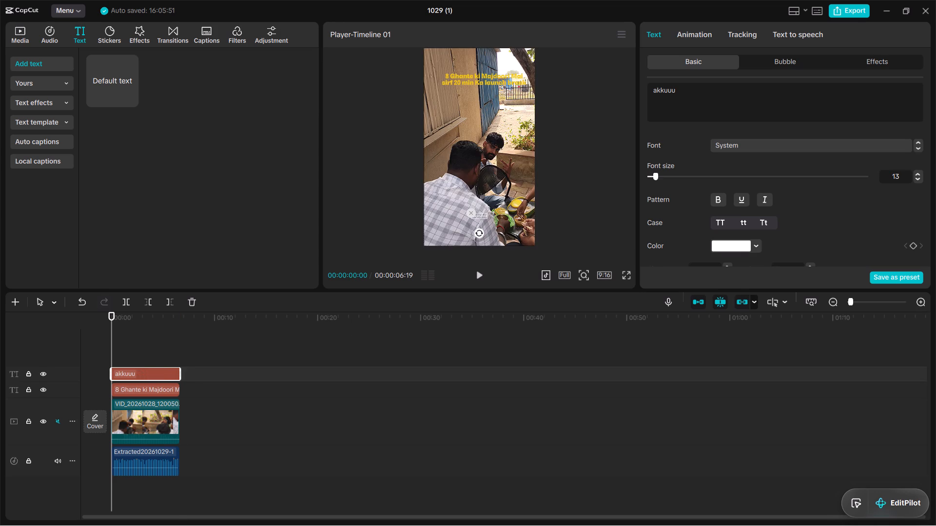
Review the video with the "akkuuu" text, first full screen from the start and again in the normal preview.
{"action": "left_click", "coordinate": [622, 272]}
{"action": "left_click", "coordinate": [629, 278]}
{"action": "left_click", "coordinate": [304, 466]}
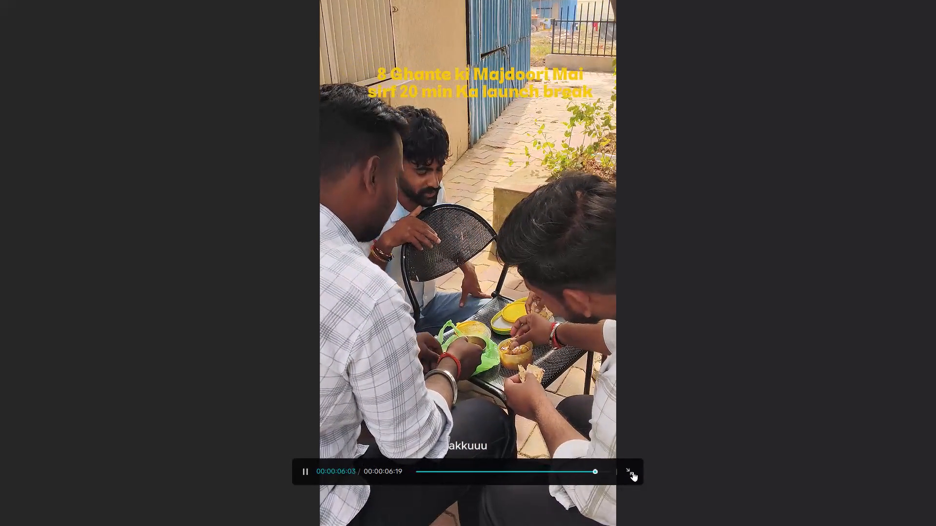
{"action": "left_click", "coordinate": [633, 471]}
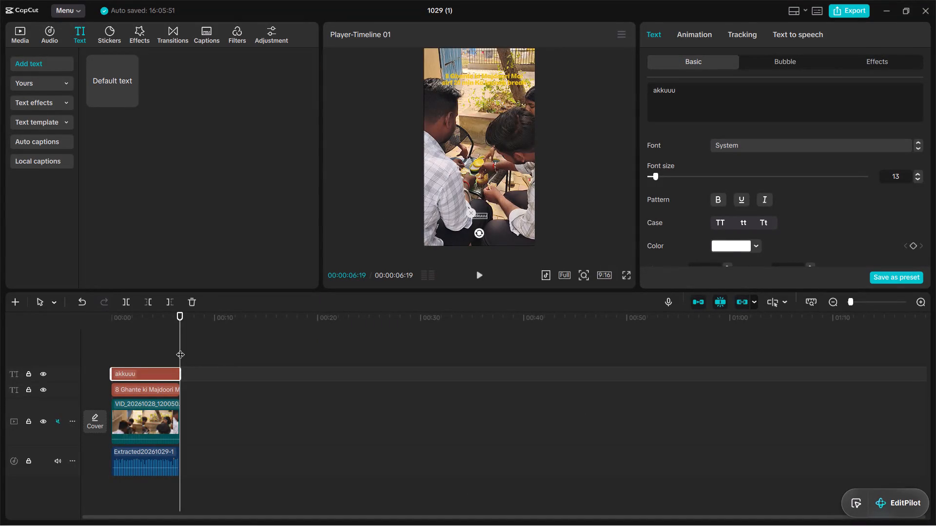
{"action": "left_click_drag", "start_coordinate": [180, 348], "coordinate": [100, 347]}
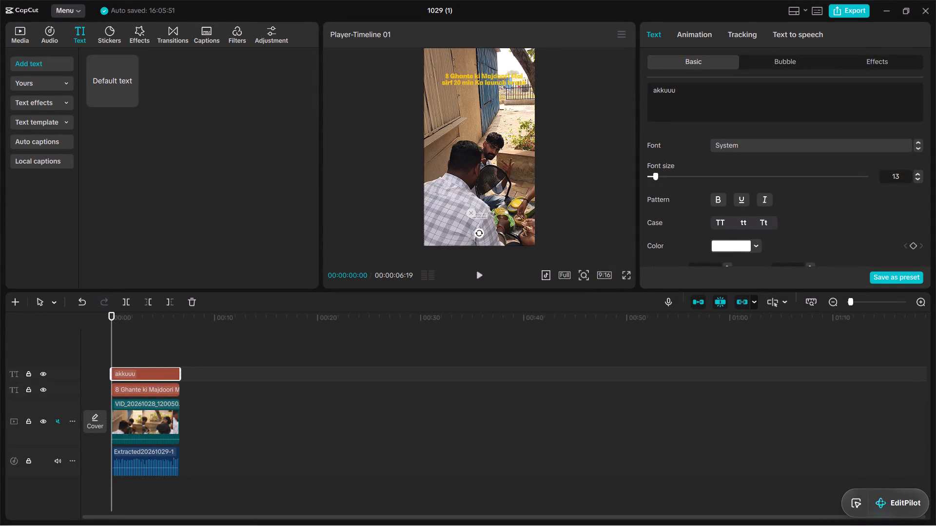
{"action": "left_click", "coordinate": [478, 278]}
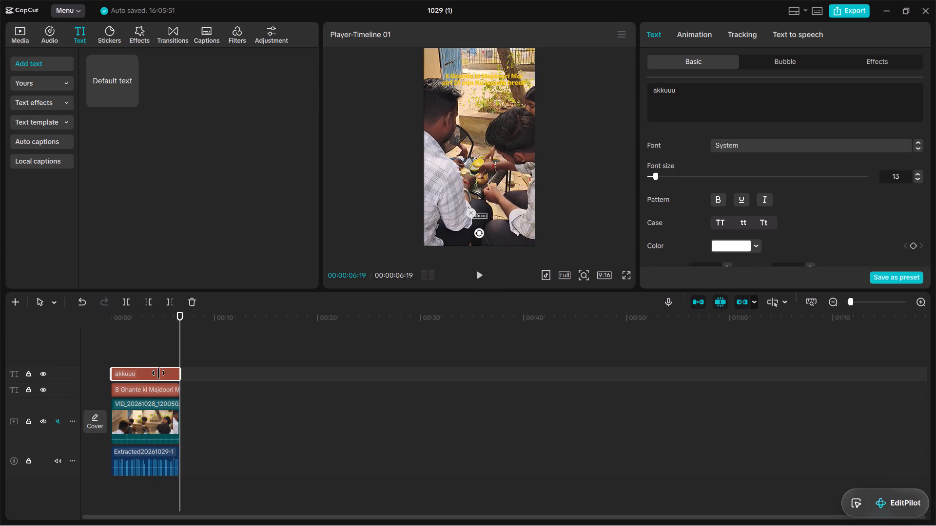
{"action": "left_click", "coordinate": [121, 358]}
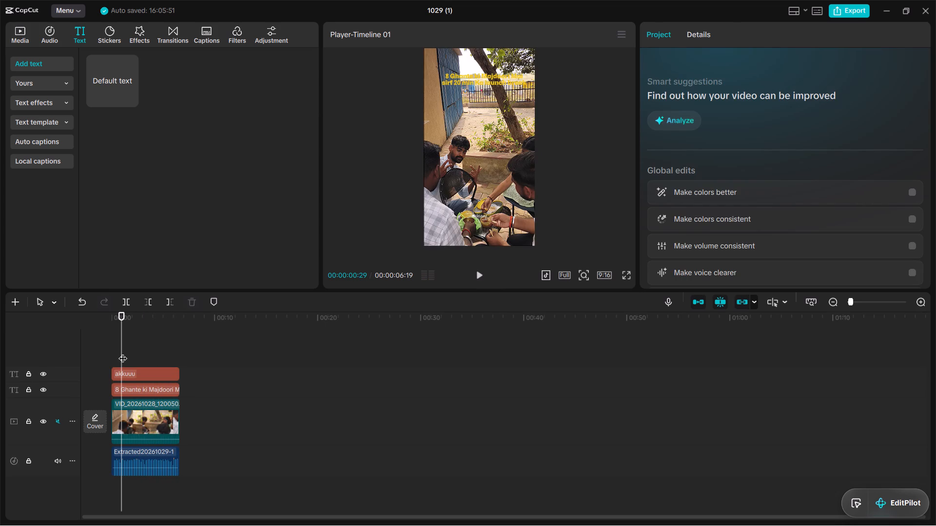
{"action": "left_click", "coordinate": [480, 273]}
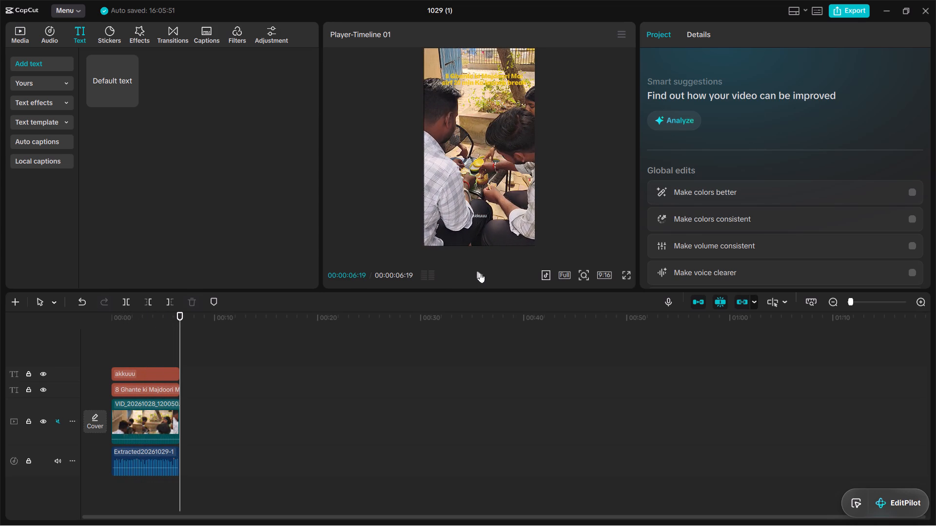
{"action": "left_click", "coordinate": [480, 273]}
Change the minutes in the yellow caption's second line so it reads "sirf 15 min Ka launch break".
{"action": "left_click", "coordinate": [158, 386]}
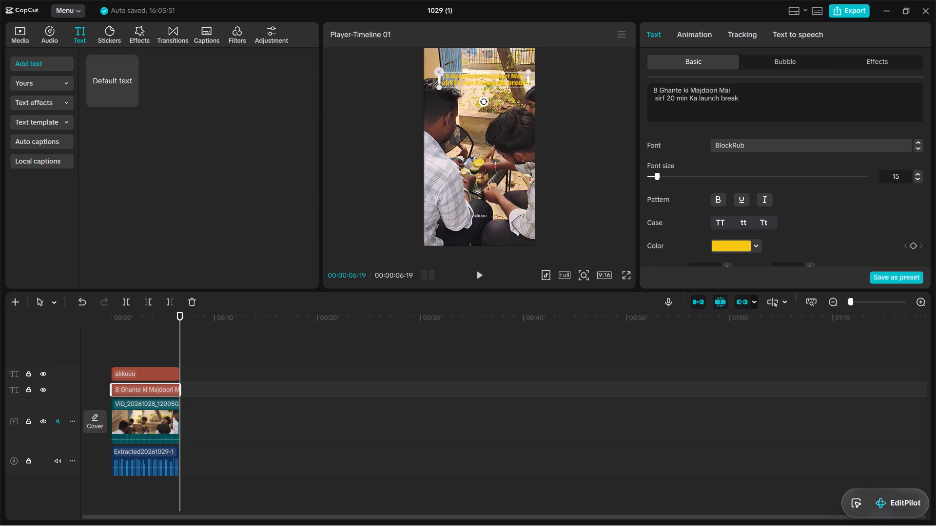
{"action": "left_click", "coordinate": [674, 96]}
{"action": "key", "text": "BackSpace"}
{"action": "key", "text": "BackSpace"}
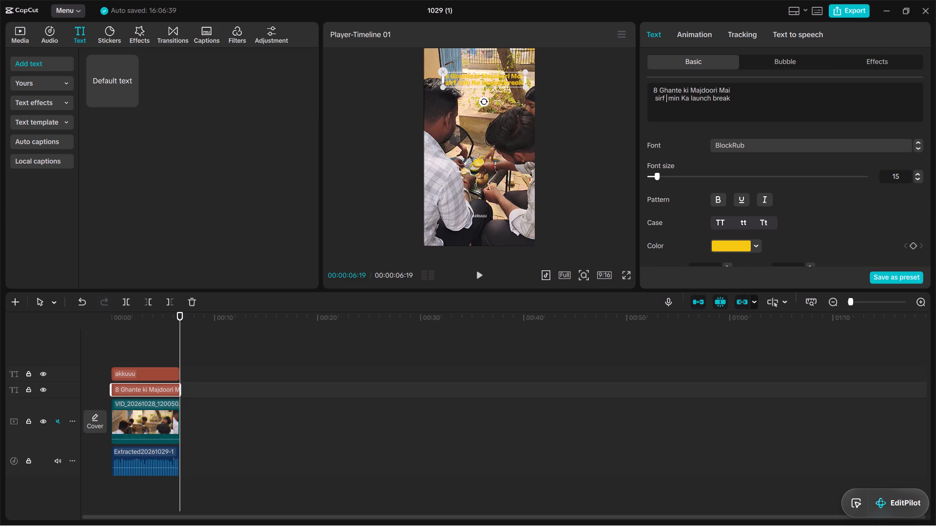
{"action": "type", "text": "15"}
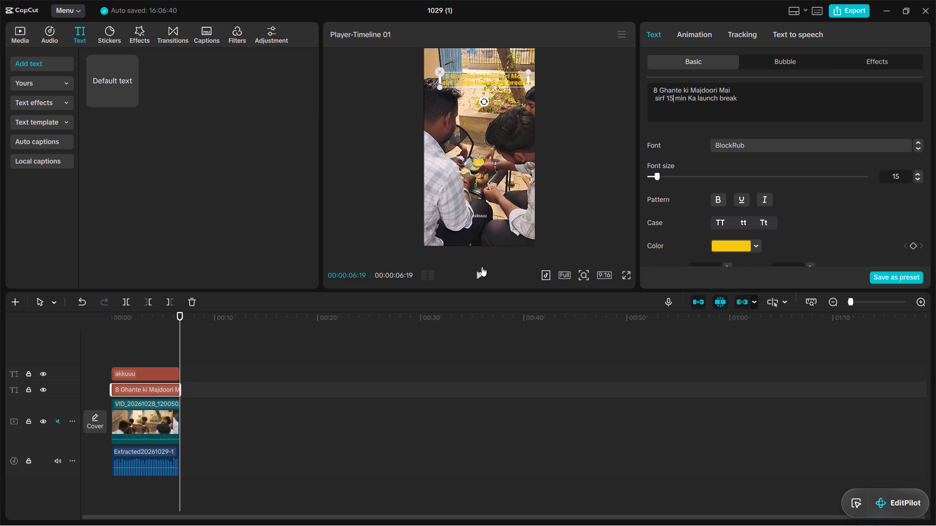
Play the video repeatedly in the preview to check the edited "15 min" caption and the "akkuuu" text against the footage and audio.
{"action": "left_click", "coordinate": [480, 269]}
{"action": "left_click", "coordinate": [479, 278]}
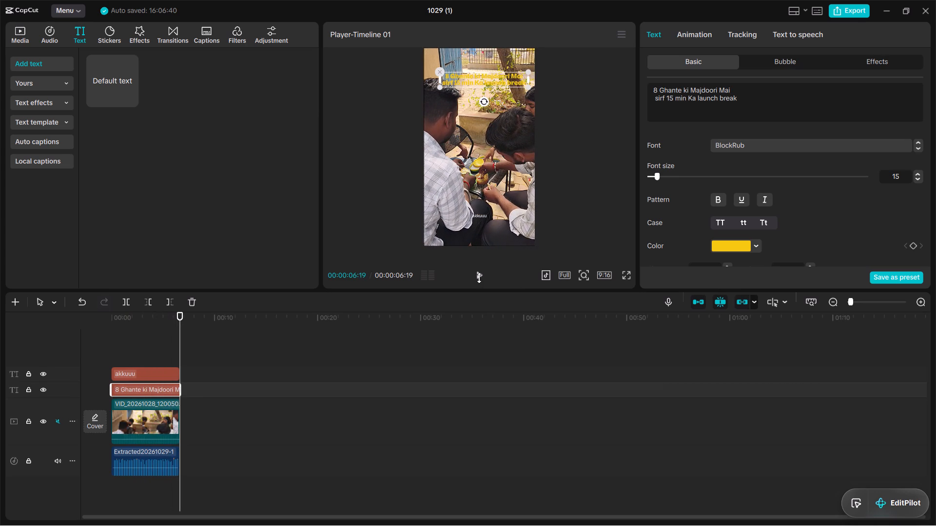
{"action": "left_click", "coordinate": [479, 278]}
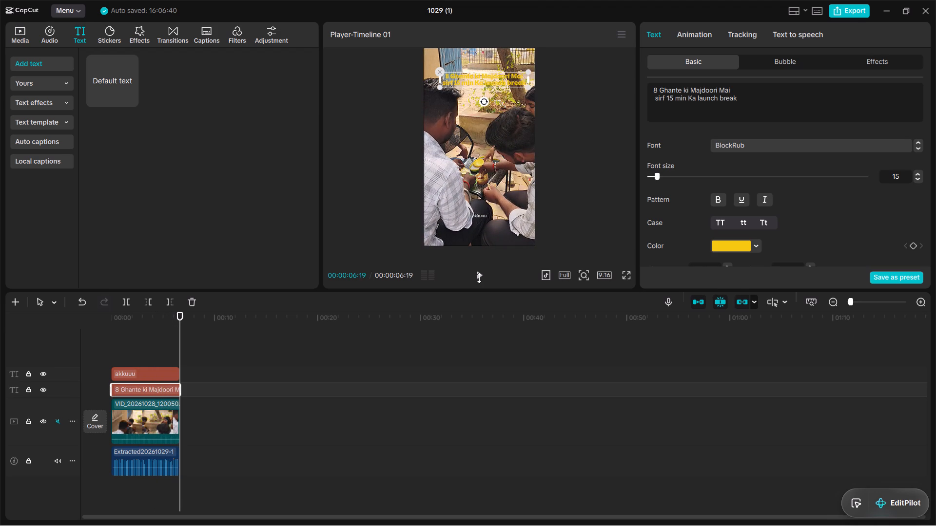
{"action": "left_click", "coordinate": [479, 278]}
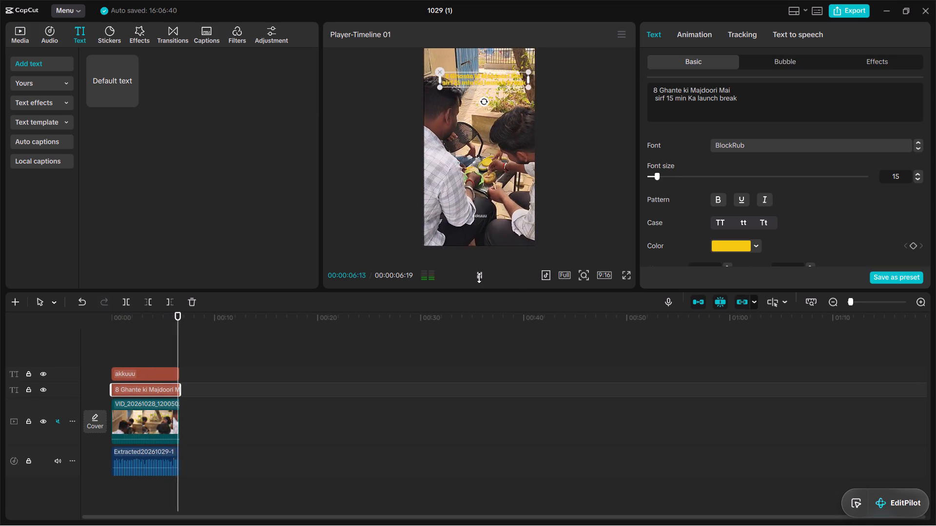
{"action": "left_click", "coordinate": [479, 278]}
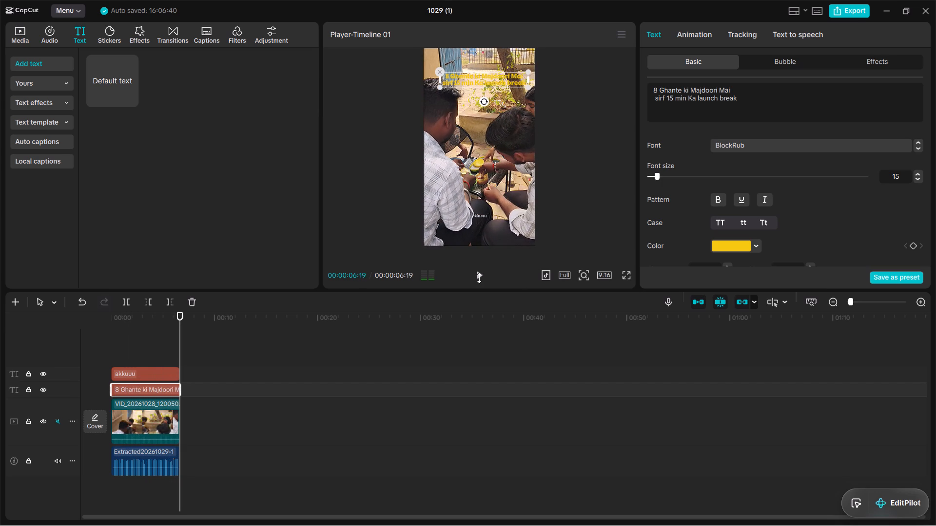
{"action": "left_click", "coordinate": [479, 278]}
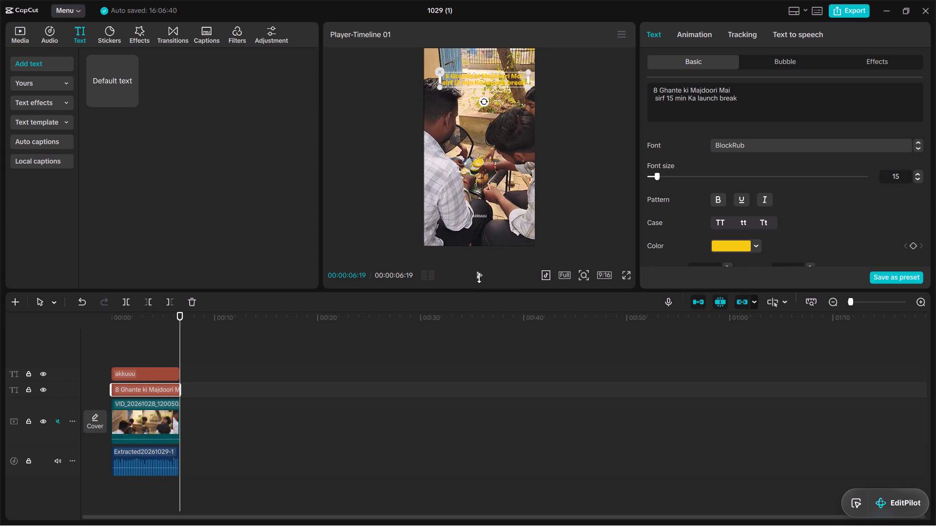
{"action": "left_click", "coordinate": [479, 278]}
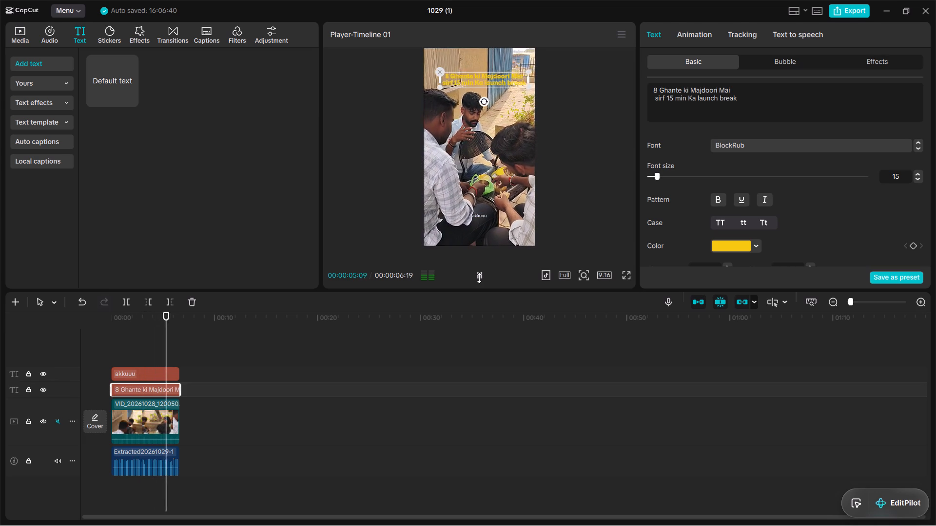
{"action": "left_click", "coordinate": [479, 278]}
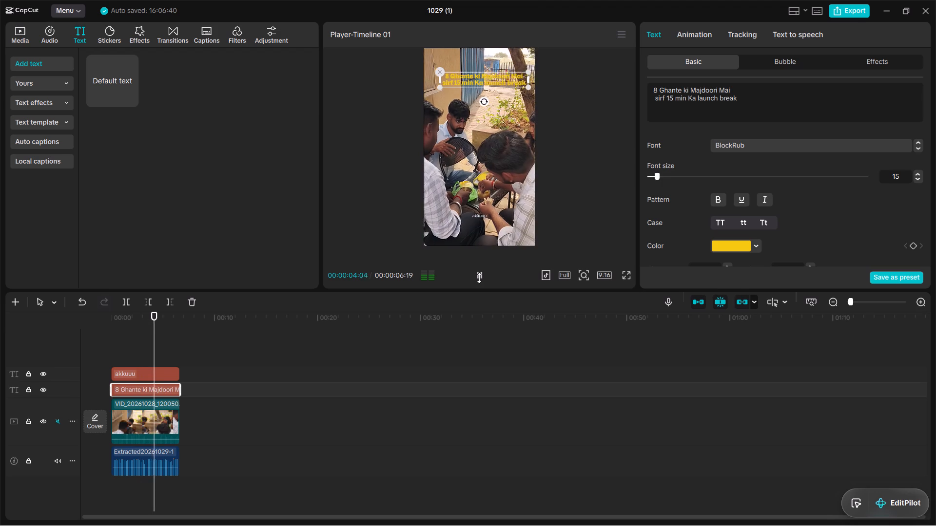
{"action": "left_click", "coordinate": [479, 278]}
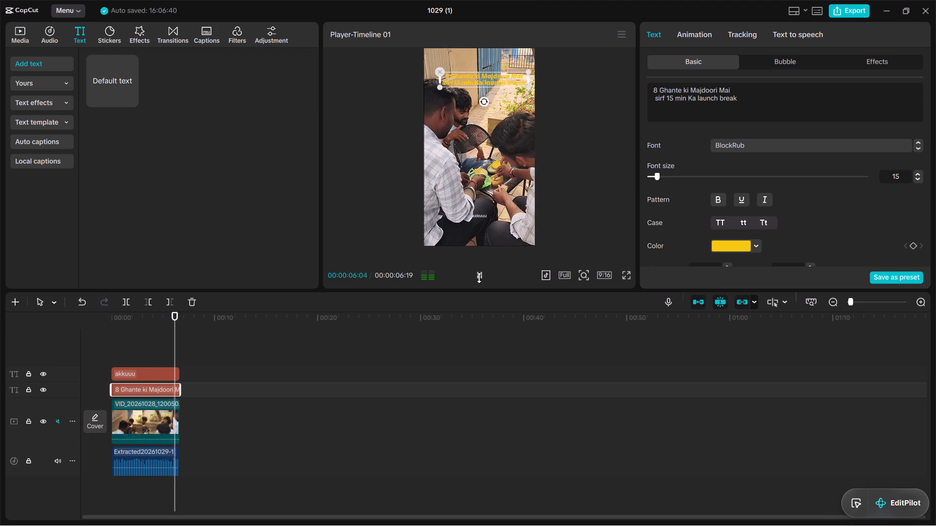
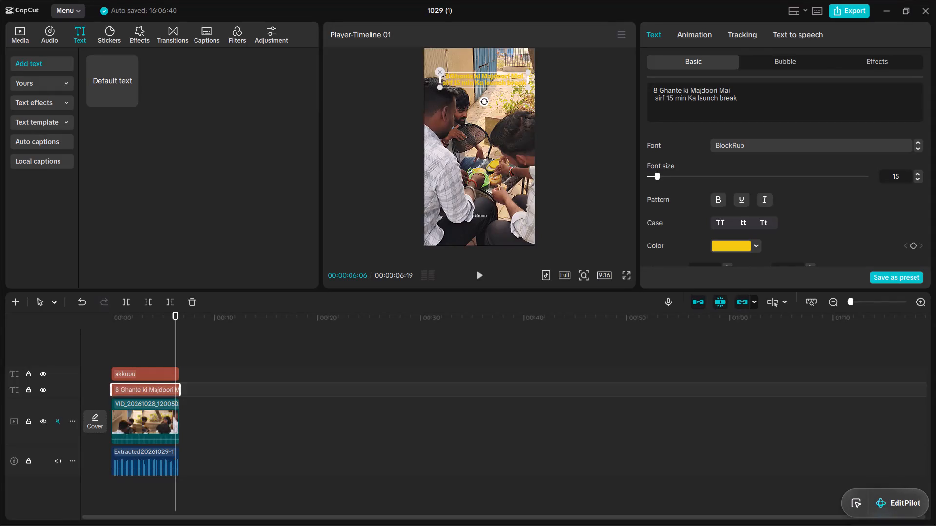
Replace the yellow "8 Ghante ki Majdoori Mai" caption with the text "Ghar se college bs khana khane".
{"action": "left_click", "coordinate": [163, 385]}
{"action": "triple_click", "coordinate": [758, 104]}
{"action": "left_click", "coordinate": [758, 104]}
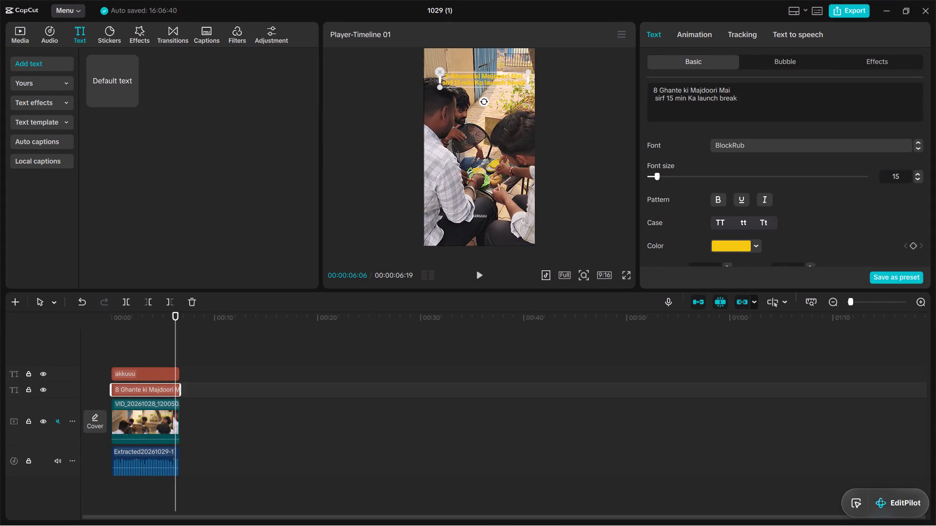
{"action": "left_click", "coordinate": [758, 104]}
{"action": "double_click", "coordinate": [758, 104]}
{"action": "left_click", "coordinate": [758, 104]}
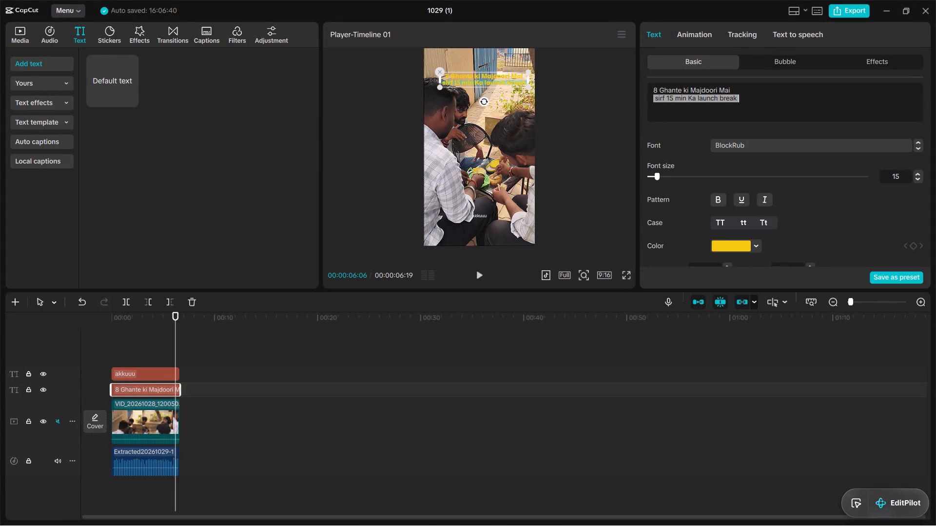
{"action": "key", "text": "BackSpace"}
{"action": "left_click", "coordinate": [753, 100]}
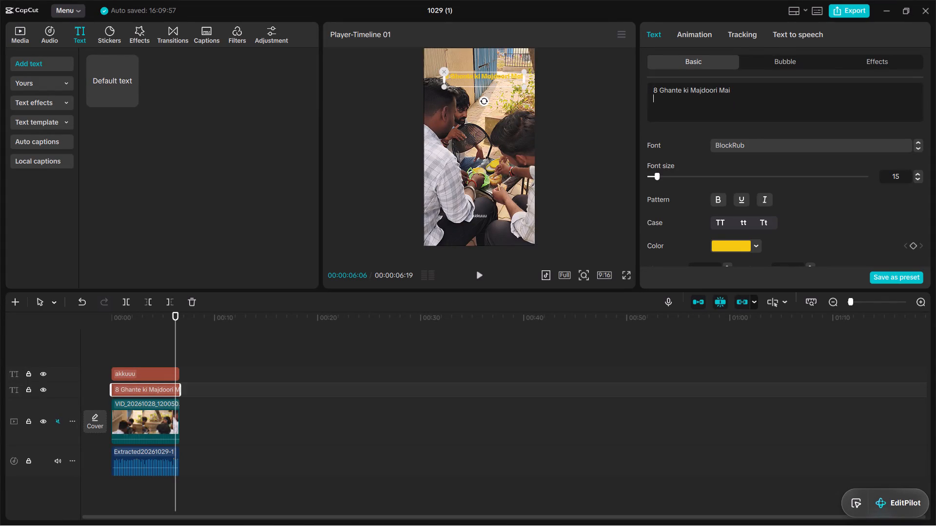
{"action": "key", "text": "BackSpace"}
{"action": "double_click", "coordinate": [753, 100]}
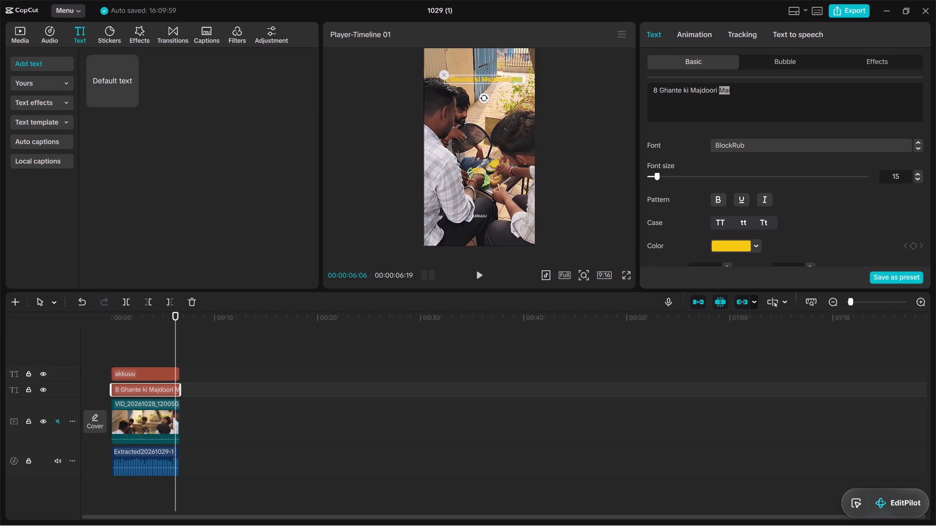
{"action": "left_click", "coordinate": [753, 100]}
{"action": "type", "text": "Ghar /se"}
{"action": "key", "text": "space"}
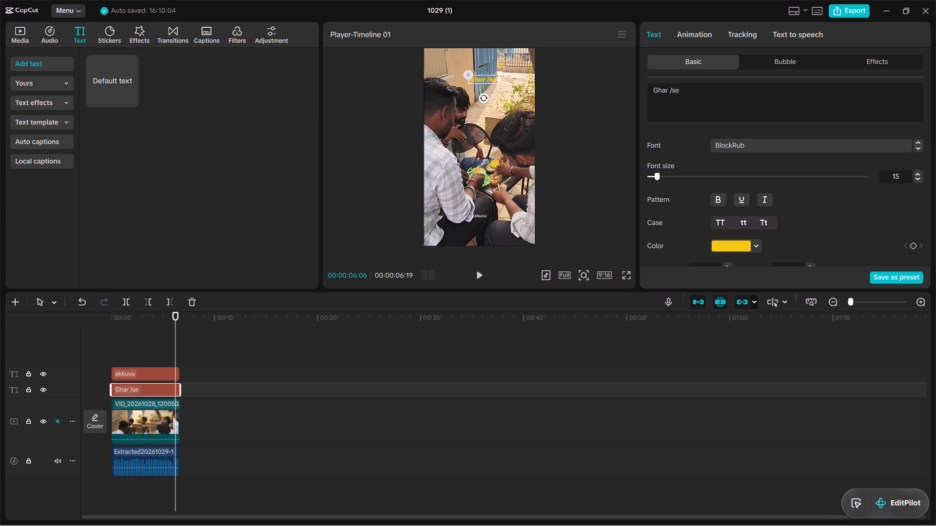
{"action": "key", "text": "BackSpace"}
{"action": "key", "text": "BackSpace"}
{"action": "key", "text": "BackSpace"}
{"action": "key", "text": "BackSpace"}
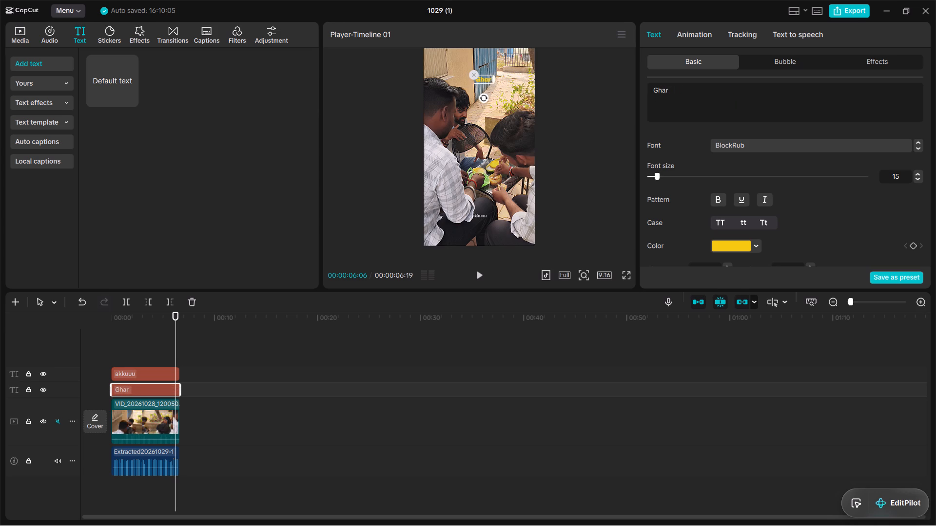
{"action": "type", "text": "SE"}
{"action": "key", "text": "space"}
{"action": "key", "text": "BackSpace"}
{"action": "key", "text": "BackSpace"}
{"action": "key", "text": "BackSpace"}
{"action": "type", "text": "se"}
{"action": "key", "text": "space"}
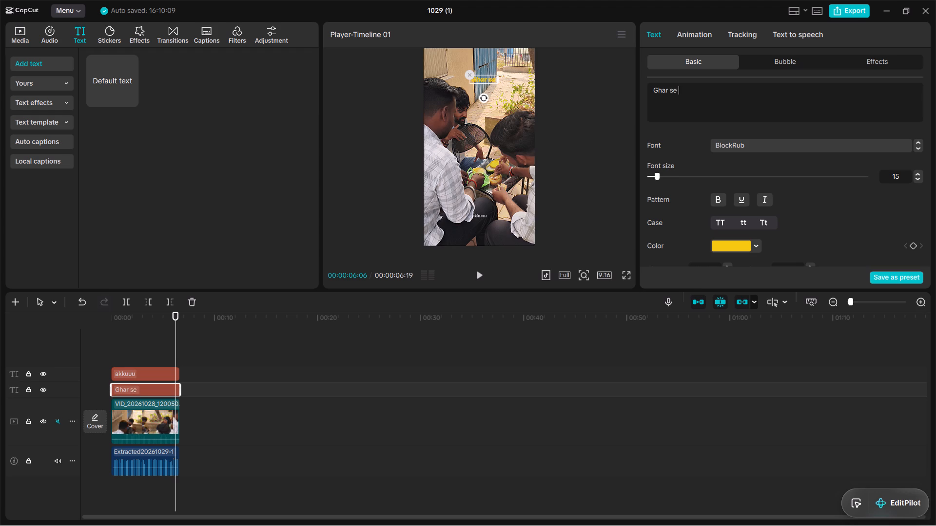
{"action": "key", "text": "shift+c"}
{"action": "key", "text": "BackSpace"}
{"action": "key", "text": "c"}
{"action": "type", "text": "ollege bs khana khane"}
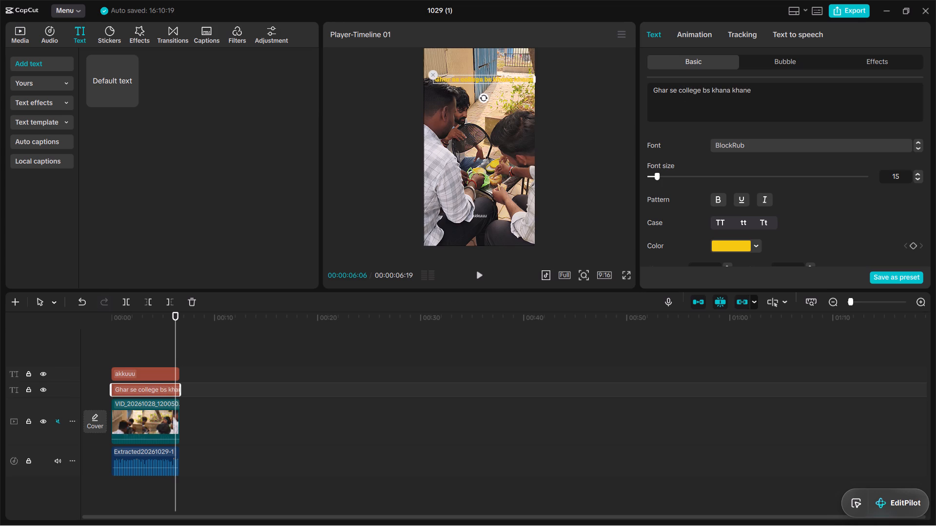
Rewrite the yellow caption as "Ghar beth kr Khana khane mai maja nai aata esiliye college akr launch krte hai".
{"action": "key", "text": "BackSpace"}
{"action": "key", "text": "BackSpace"}
{"action": "key", "text": "BackSpace"}
{"action": "key", "text": "BackSpace"}
{"action": "key", "text": "BackSpace"}
{"action": "key", "text": "BackSpace"}
{"action": "key", "text": "BackSpace"}
{"action": "key", "text": "BackSpace"}
{"action": "key", "text": "BackSpace"}
{"action": "key", "text": "BackSpace"}
{"action": "key", "text": "BackSpace"}
{"action": "key", "text": "BackSpace"}
{"action": "key", "text": "BackSpace"}
{"action": "key", "text": "BackSpace"}
{"action": "key", "text": "BackSpace"}
{"action": "key", "text": "BackSpace"}
{"action": "key", "text": "BackSpace"}
{"action": "key", "text": "BackSpace"}
{"action": "key", "text": "BackSpace"}
{"action": "key", "text": "BackSpace"}
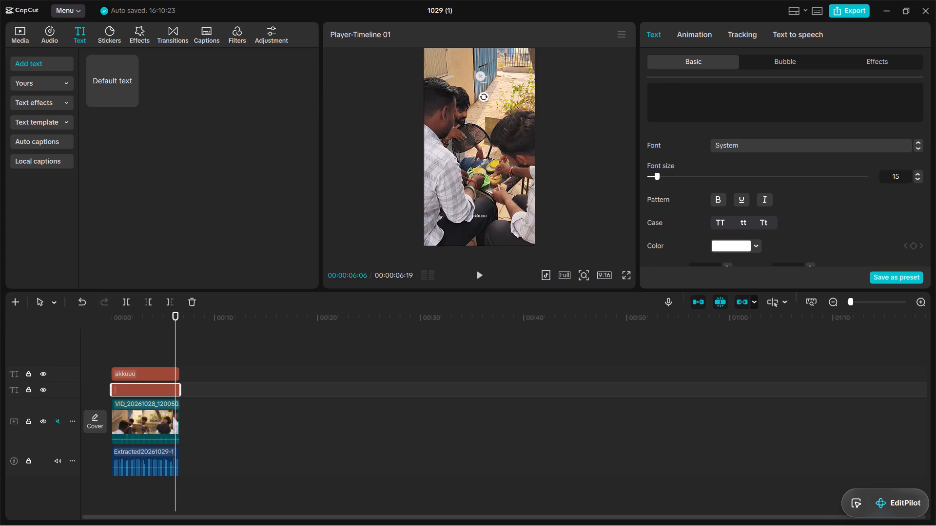
{"action": "type", "text": "Ghar beth kr Khana"}
{"action": "key", "text": "space"}
{"action": "type", "text": "khane mai"}
{"action": "key", "text": "space"}
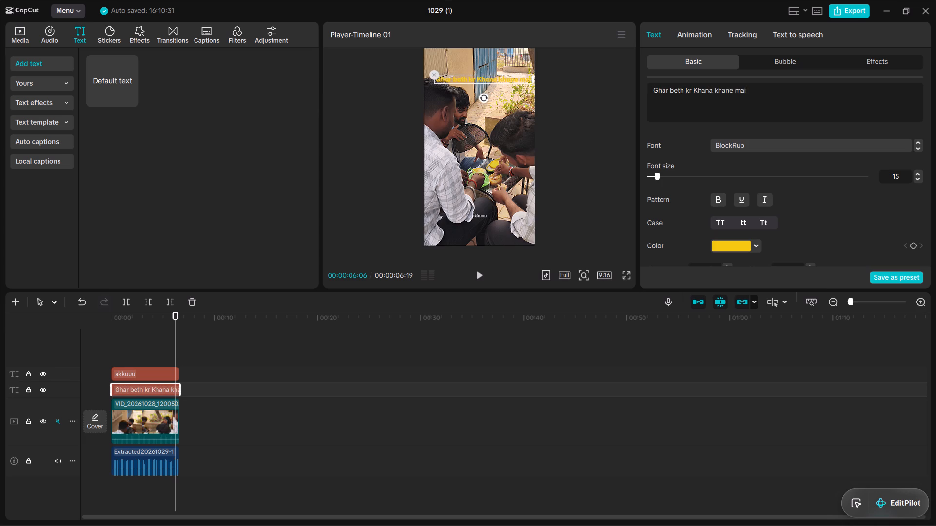
{"action": "type", "text": "maj"}
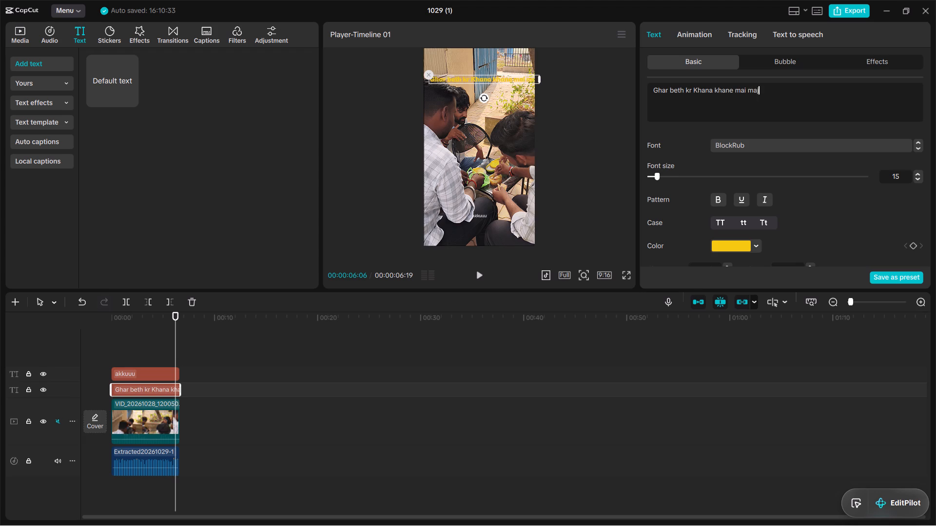
{"action": "type", "text": "a nai aata esiliye"}
{"action": "key", "text": "space"}
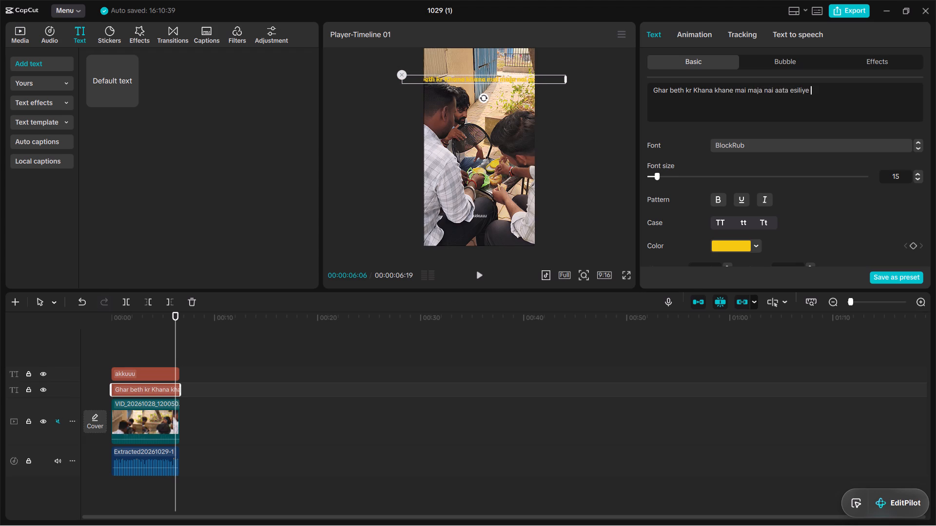
{"action": "type", "text": "college akr"}
{"action": "key", "text": "space"}
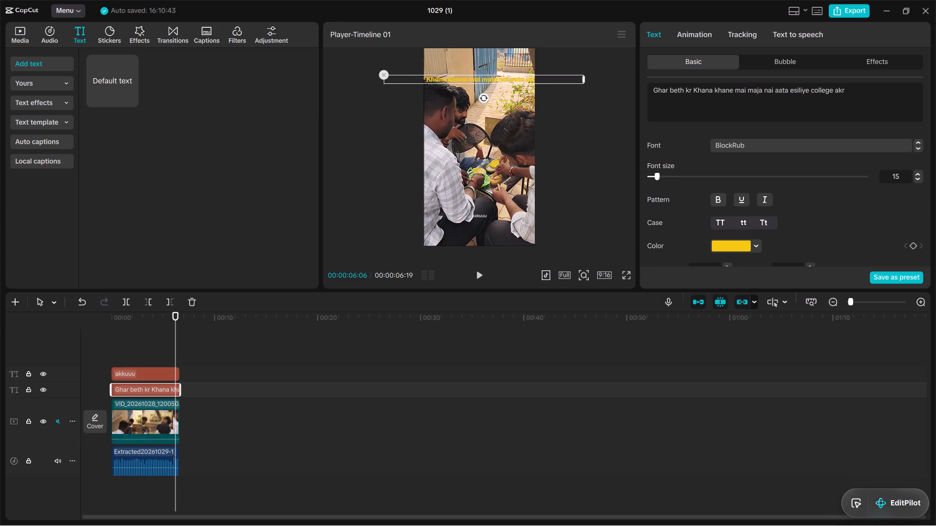
{"action": "type", "text": "lau"}
{"action": "type", "text": "nch krte hai"}
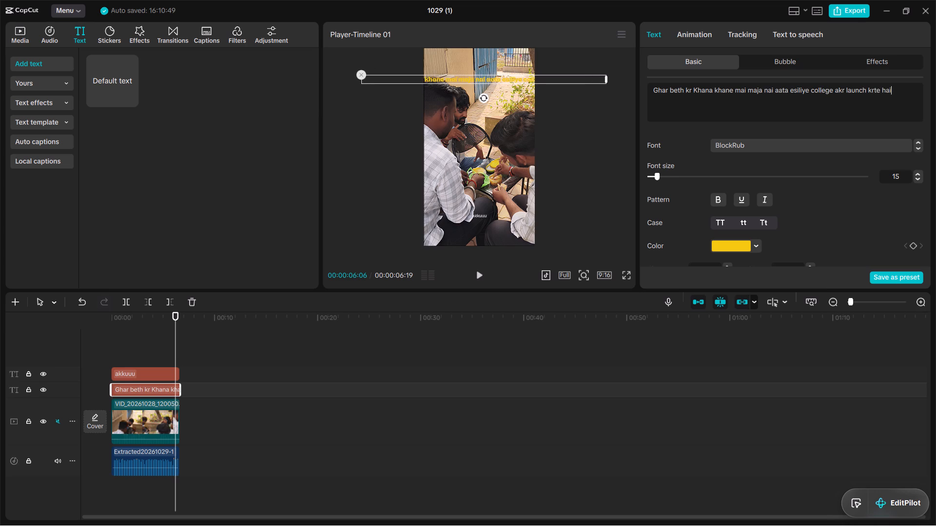
{"action": "key", "text": "space"}
Break the yellow caption after "Khana khane mai" so that "maja" starts the second line.
{"action": "key", "text": "Left"}
{"action": "key", "text": "Left"}
{"action": "key", "text": "Left"}
{"action": "key", "text": "Left"}
{"action": "key", "text": "Left"}
{"action": "key", "text": "Left"}
{"action": "key", "text": "Left"}
{"action": "key", "text": "Left"}
{"action": "key", "text": "Left"}
{"action": "key", "text": "Left"}
{"action": "key", "text": "Left"}
{"action": "key", "text": "Left"}
{"action": "key", "text": "Left"}
{"action": "key", "text": "Left"}
{"action": "key", "text": "Left"}
{"action": "key", "text": "Left"}
{"action": "key", "text": "Left"}
{"action": "key", "text": "Left"}
{"action": "key", "text": "Left"}
{"action": "key", "text": "Left"}
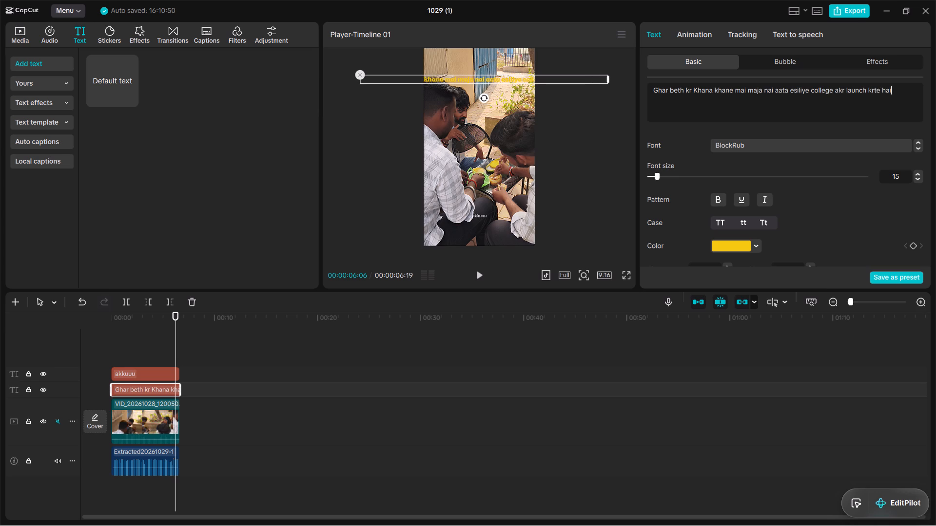
{"action": "key", "text": "Left"}
{"action": "key", "text": "Left"}
{"action": "key", "text": "Left"}
{"action": "key", "text": "Left"}
{"action": "key", "text": "Left"}
{"action": "key", "text": "Left"}
{"action": "key", "text": "Left"}
{"action": "key", "text": "Left"}
{"action": "key", "text": "Left"}
{"action": "key", "text": "Left"}
{"action": "key", "text": "Left"}
{"action": "key", "text": "Left"}
{"action": "key", "text": "Left"}
{"action": "key", "text": "Left"}
{"action": "key", "text": "Left"}
{"action": "key", "text": "Left"}
{"action": "key", "text": "Left"}
{"action": "key", "text": "Left"}
{"action": "key", "text": "Left"}
{"action": "key", "text": "Left"}
{"action": "key", "text": "Left"}
{"action": "key", "text": "Down"}
{"action": "key", "text": "Left"}
{"action": "key", "text": "Down"}
{"action": "key", "text": "Return"}
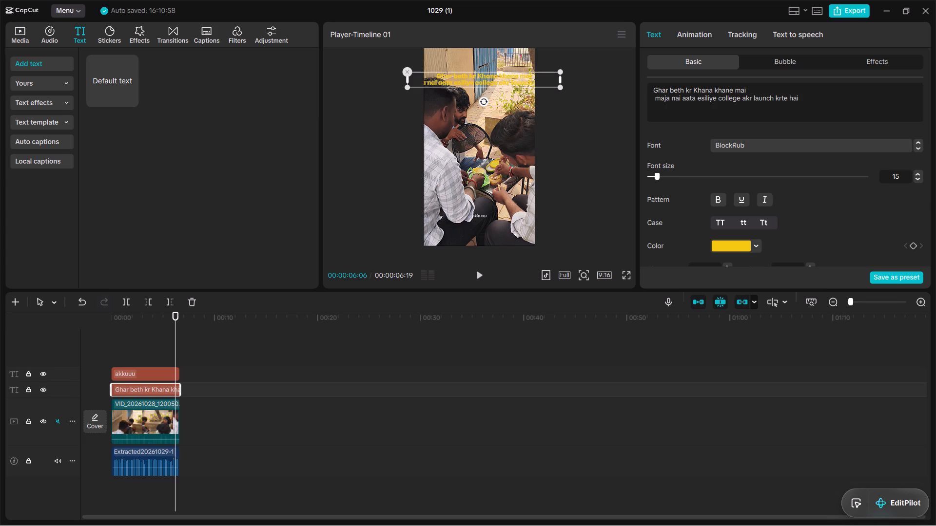
Break the caption's second line after "college akr" so that "launch krte hai" forms a third line.
{"action": "key", "text": "Right"}
{"action": "key", "text": "Right"}
{"action": "key", "text": "Right"}
{"action": "key", "text": "Right"}
{"action": "key", "text": "Right"}
{"action": "key", "text": "Right"}
{"action": "key", "text": "Right"}
{"action": "key", "text": "Right"}
{"action": "key", "text": "Right"}
{"action": "key", "text": "Right"}
{"action": "key", "text": "Right"}
{"action": "key", "text": "Right"}
{"action": "key", "text": "Right"}
{"action": "key", "text": "Right"}
{"action": "key", "text": "Right"}
{"action": "key", "text": "Right"}
{"action": "key", "text": "Right"}
{"action": "key", "text": "Right"}
{"action": "key", "text": "Right"}
{"action": "key", "text": "Right"}
{"action": "key", "text": "Right"}
{"action": "key", "text": "Right"}
{"action": "key", "text": "Right"}
{"action": "key", "text": "Right"}
{"action": "key", "text": "Right"}
{"action": "key", "text": "Right"}
{"action": "key", "text": "Right"}
{"action": "key", "text": "Right"}
{"action": "key", "text": "Right"}
{"action": "key", "text": "Right"}
{"action": "key", "text": "Right"}
{"action": "key", "text": "Right"}
{"action": "key", "text": "Right"}
{"action": "key", "text": "Right"}
{"action": "key", "text": "Return"}
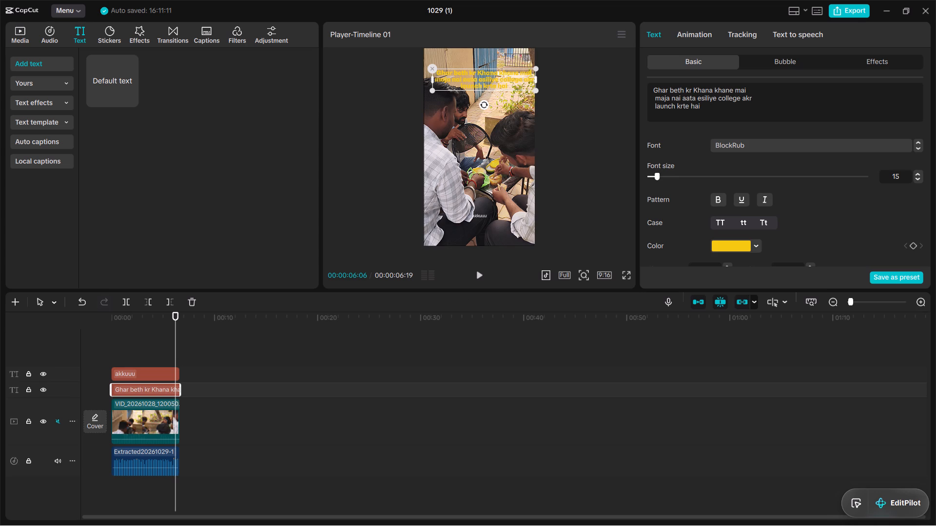
Play the video full screen to check the three-line yellow caption, and return to the normal preview.
{"action": "left_click", "coordinate": [625, 272]}
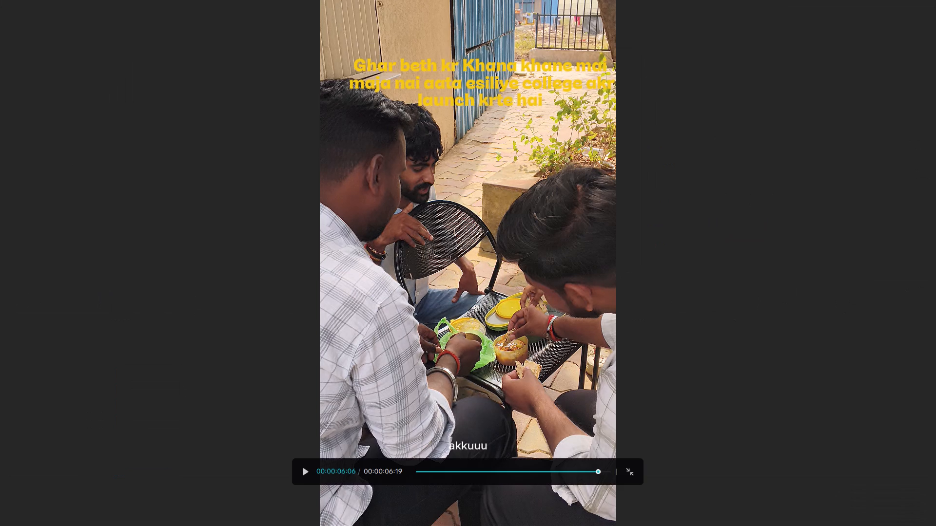
{"action": "left_click", "coordinate": [304, 472]}
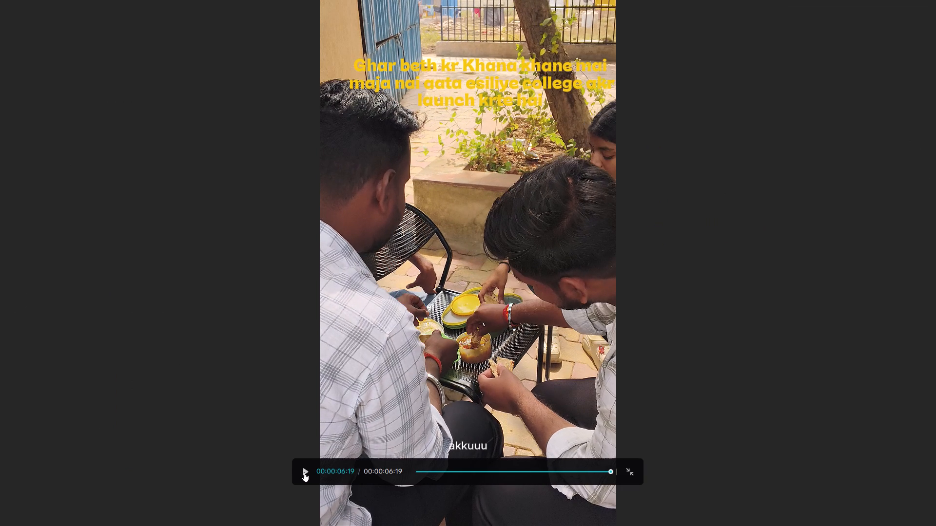
{"action": "left_click", "coordinate": [304, 472]}
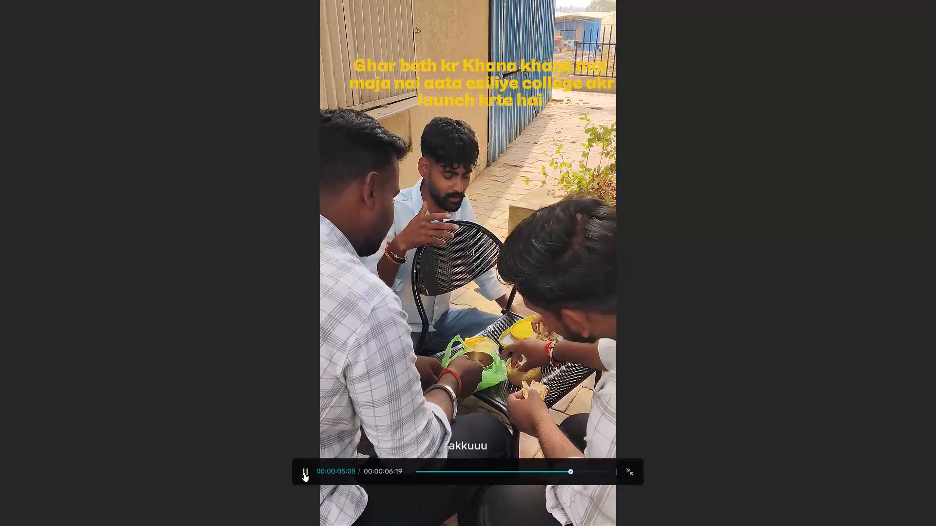
{"action": "left_click", "coordinate": [632, 473]}
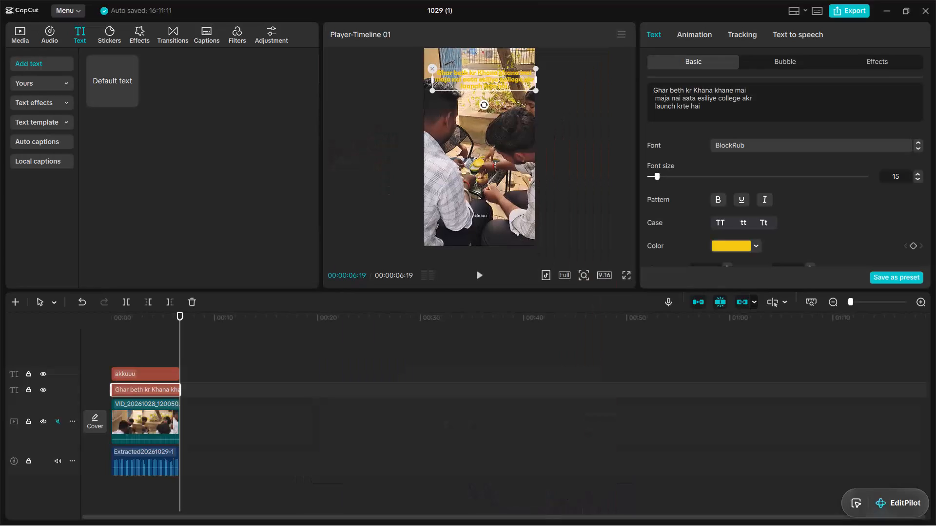
Scale the yellow three-line caption down slightly in the preview so it fits inside the frame's width.
{"action": "scroll", "coordinate": [720, 225], "scroll_direction": "down", "scroll_amount": 2}
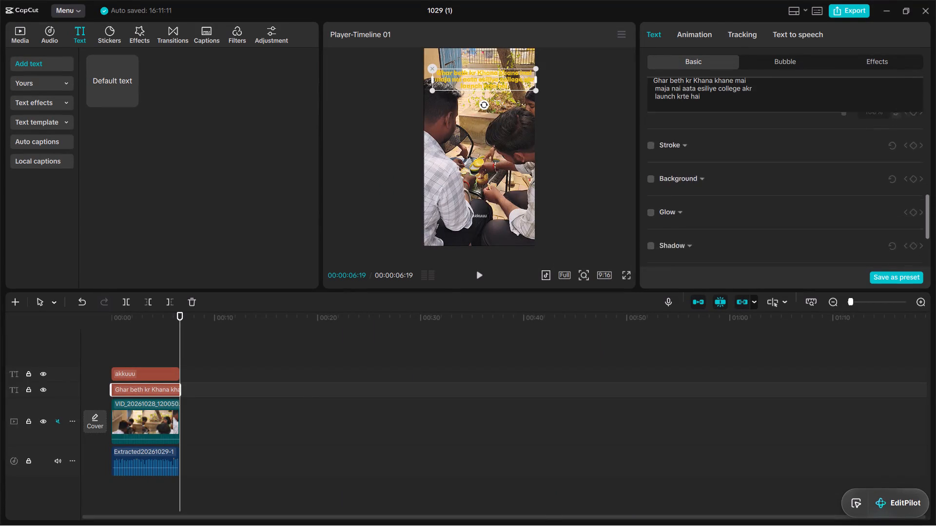
{"action": "scroll", "coordinate": [720, 225], "scroll_direction": "down", "scroll_amount": 1}
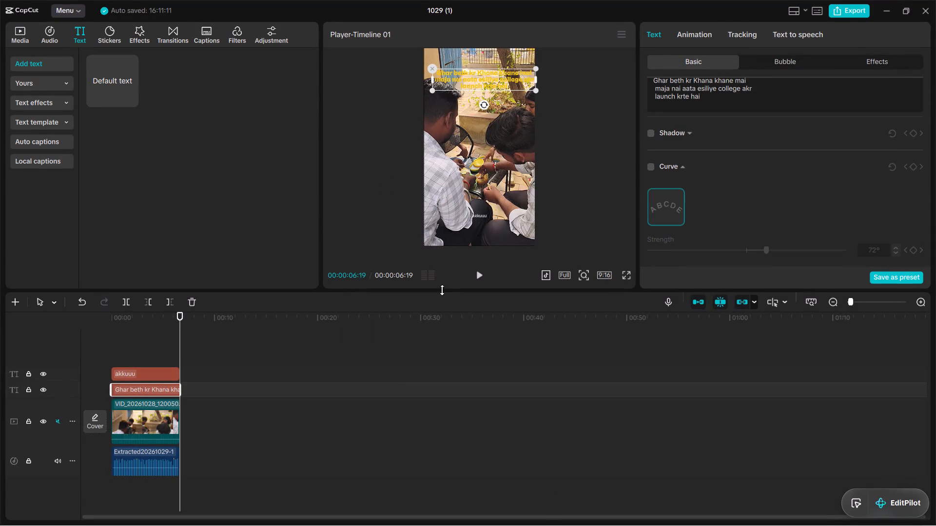
{"action": "left_click_drag", "start_coordinate": [533, 89], "coordinate": [526, 86]}
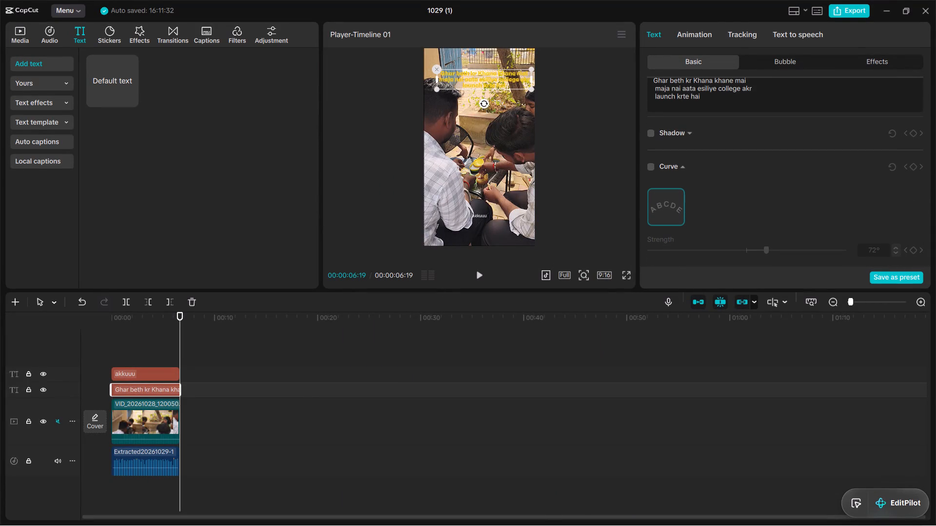
Play the video full screen to check the resized yellow caption, and return to the normal preview.
{"action": "left_click", "coordinate": [624, 278]}
{"action": "left_click", "coordinate": [306, 473]}
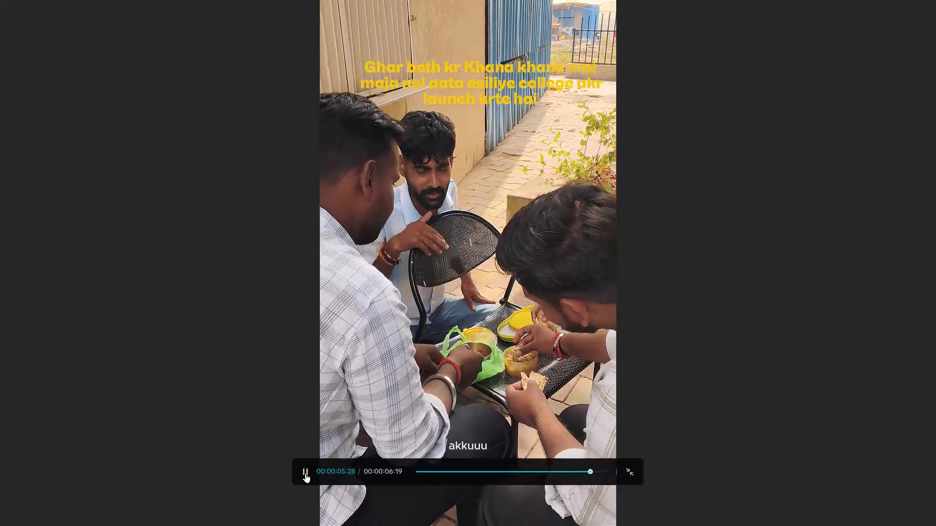
{"action": "left_click", "coordinate": [630, 476]}
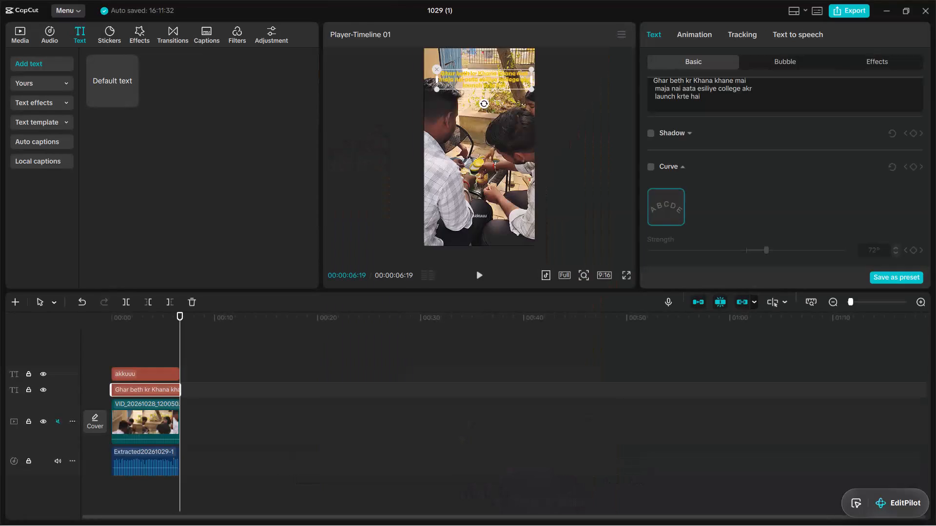
Open the export settings and name the exported video "Mota bhai".
{"action": "left_click", "coordinate": [858, 12]}
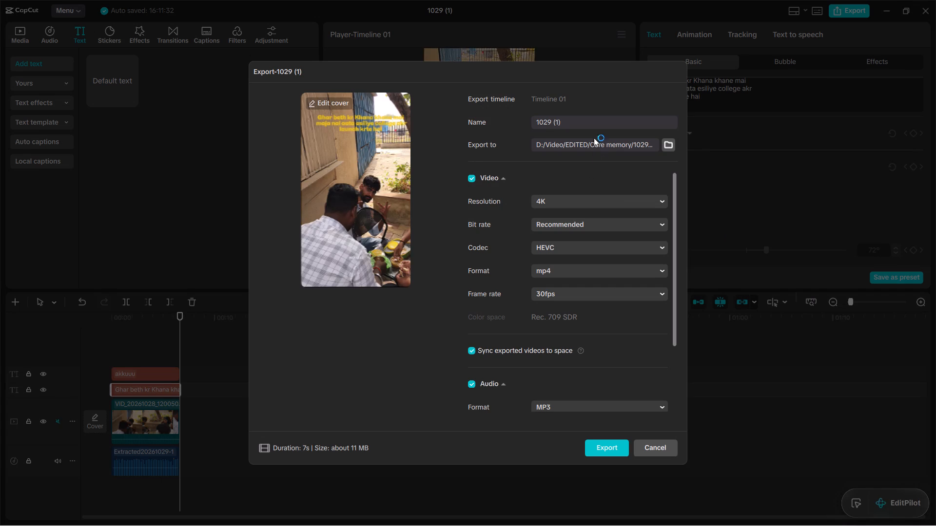
{"action": "left_click", "coordinate": [609, 124]}
{"action": "double_click", "coordinate": [609, 124]}
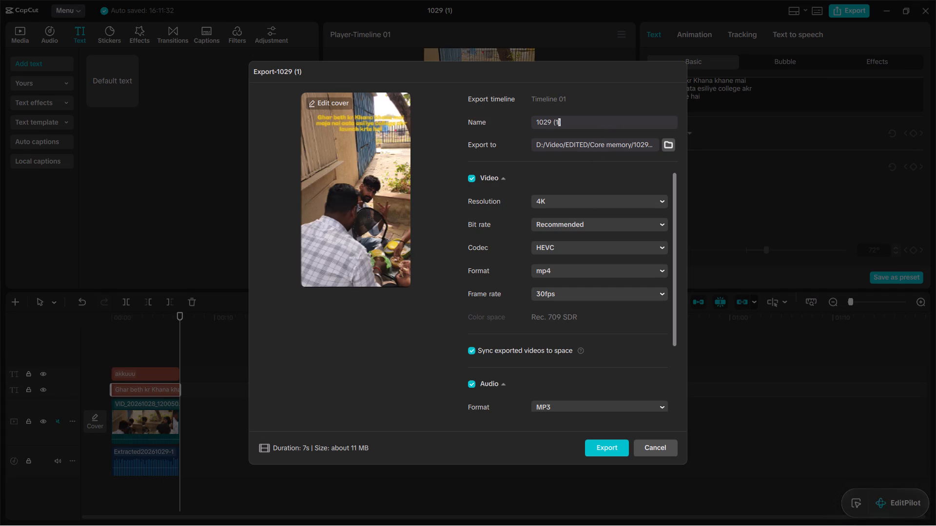
{"action": "triple_click", "coordinate": [609, 124]}
{"action": "type", "text": "Mota bhai"}
{"action": "key", "text": "space"}
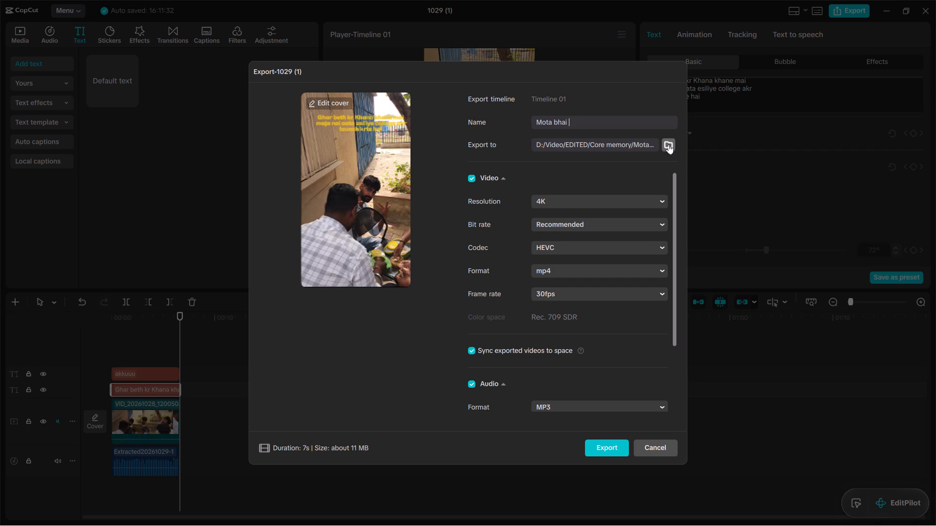
Set the export destination to the "Mota Bhai 02" folder inside Video > EDITED on drive D.
{"action": "left_click", "coordinate": [669, 144]}
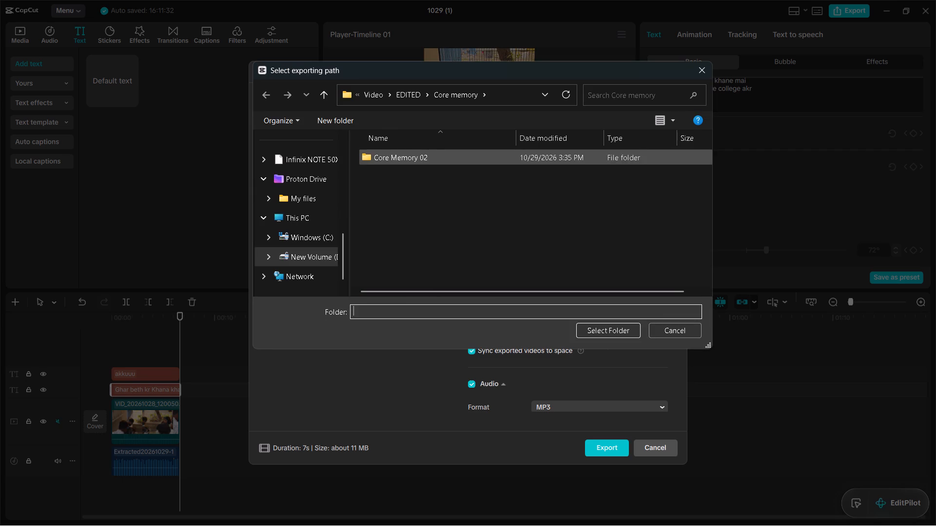
{"action": "left_click", "coordinate": [269, 90]}
{"action": "left_click", "coordinate": [264, 95]}
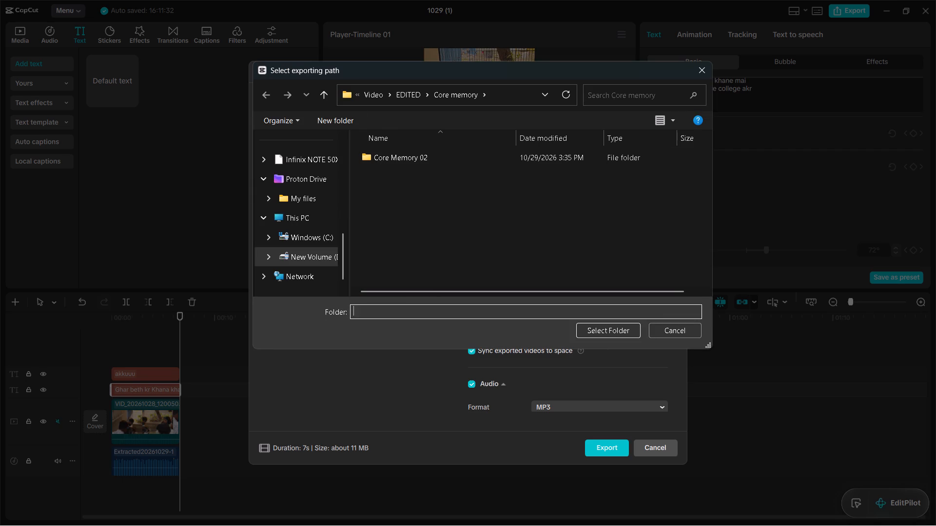
{"action": "left_click", "coordinate": [266, 96]}
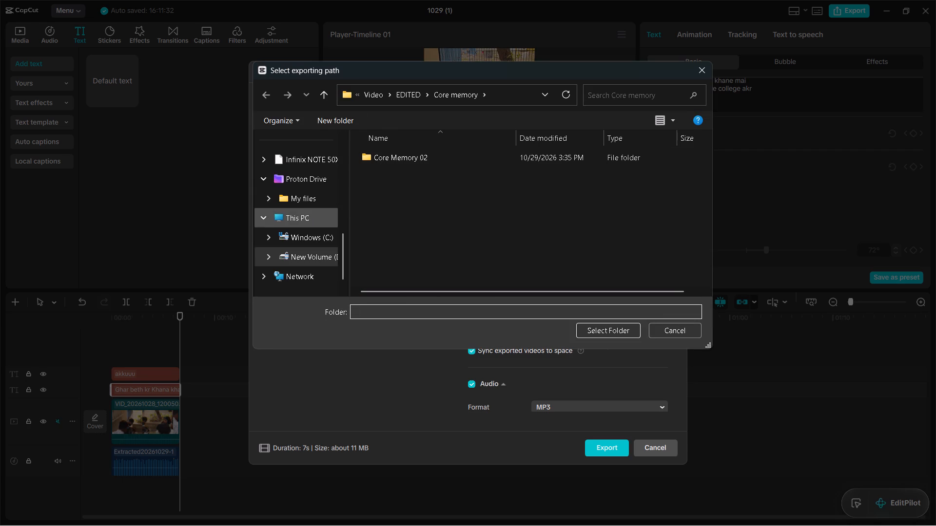
{"action": "scroll", "coordinate": [314, 208], "scroll_direction": "up", "scroll_amount": 1}
{"action": "scroll", "coordinate": [305, 247], "scroll_direction": "down", "scroll_amount": 1}
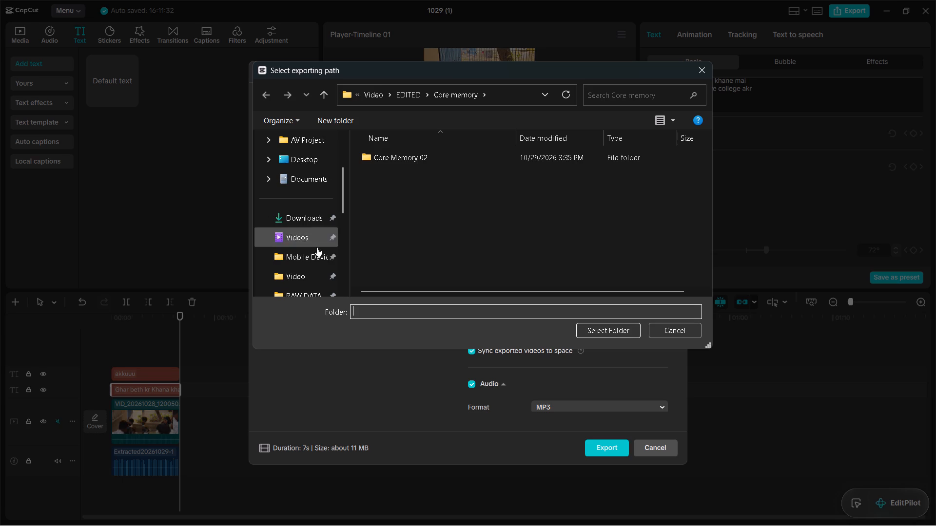
{"action": "left_click", "coordinate": [301, 276]}
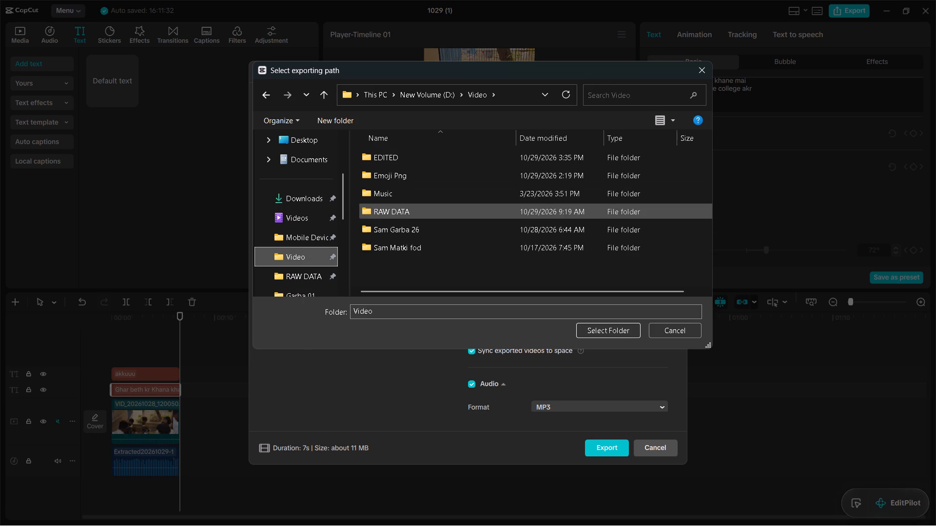
{"action": "double_click", "coordinate": [414, 160]}
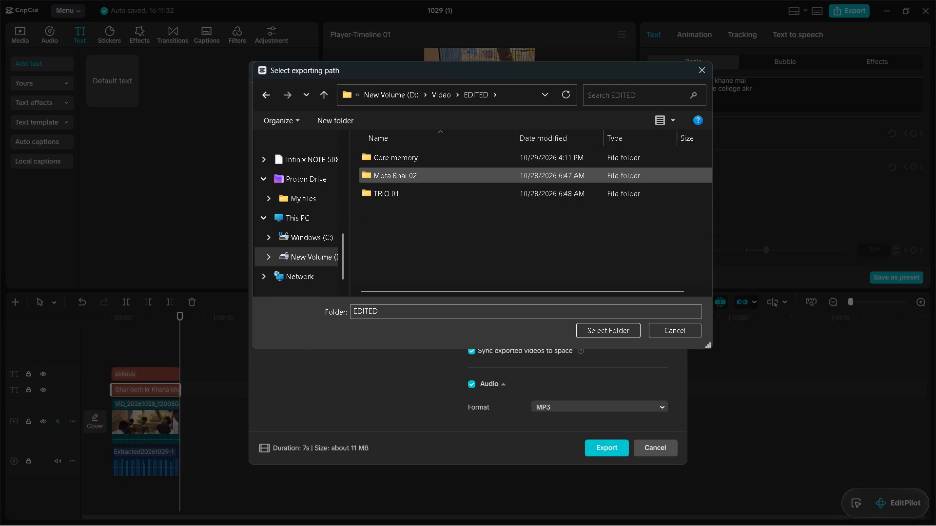
{"action": "left_click", "coordinate": [415, 173]}
{"action": "left_click", "coordinate": [620, 327]}
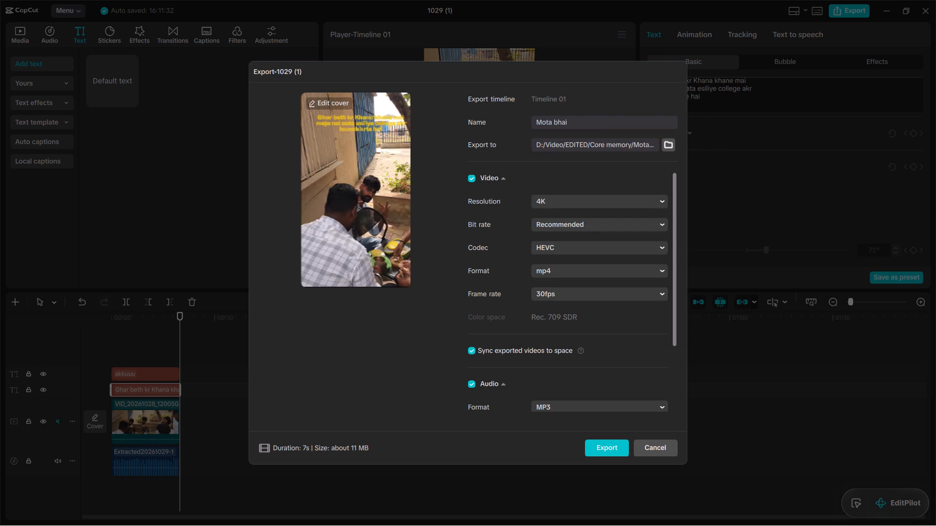
Keep the frame rate at 30fps and export the video in 4K as an HEVC mp4.
{"action": "left_click", "coordinate": [579, 294]}
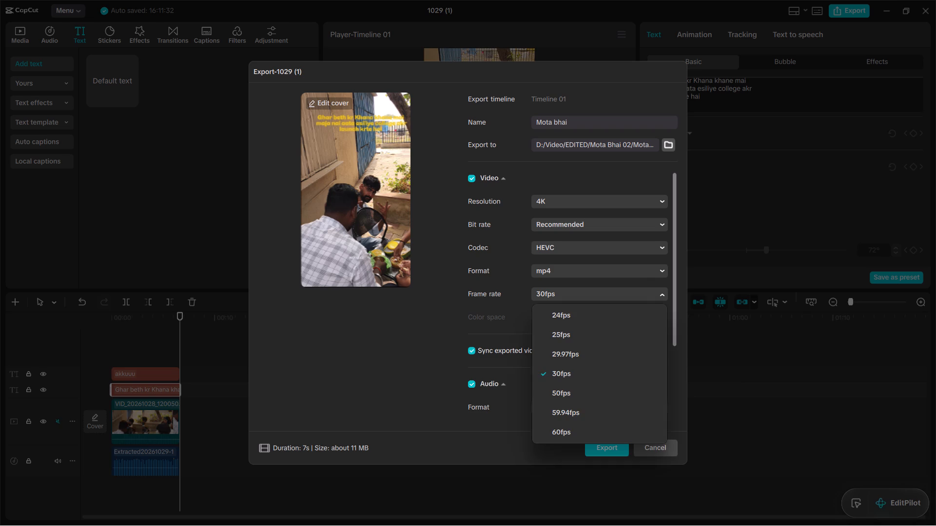
{"action": "left_click", "coordinate": [597, 297]}
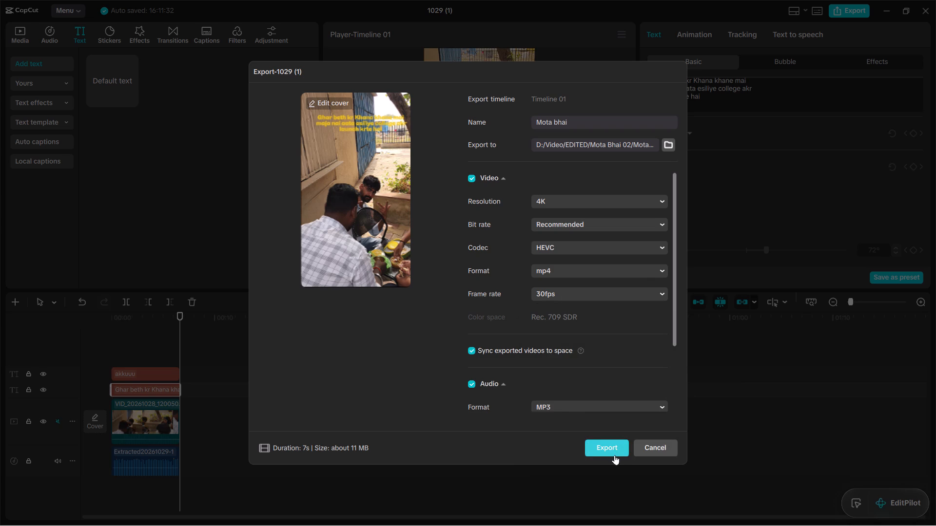
{"action": "left_click", "coordinate": [615, 455]}
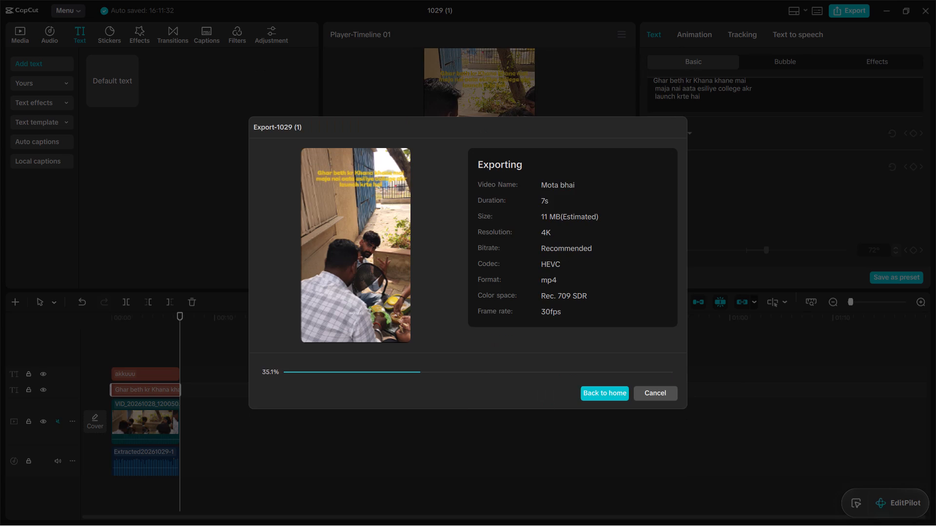
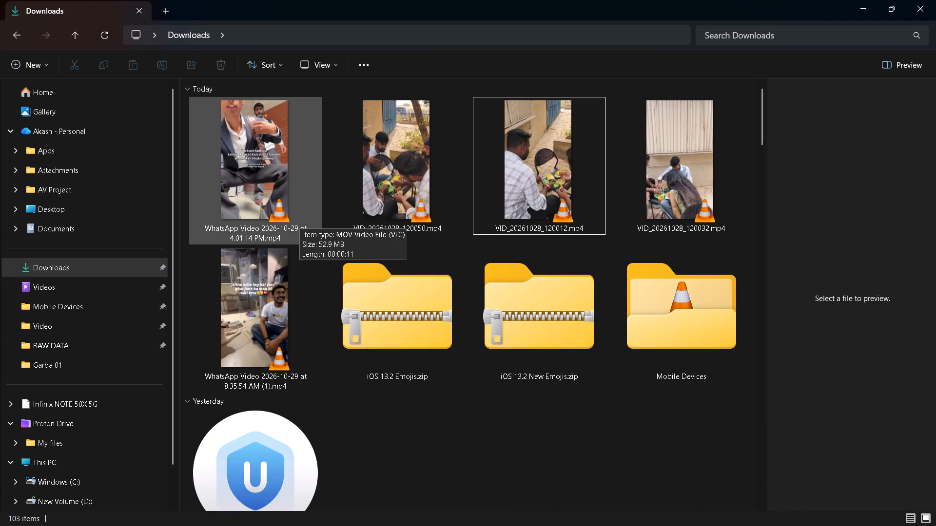
Move the three VID_20261028 clips (120050, 120012 and 120032) from Downloads into the RAW DATA folder inside Video on drive D.
{"action": "left_click", "coordinate": [263, 277]}
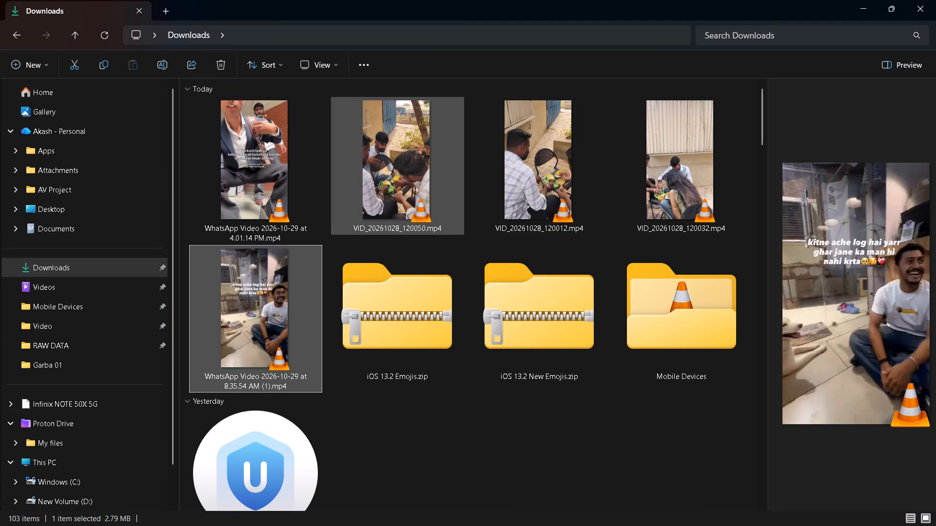
{"action": "scroll", "coordinate": [351, 194], "scroll_direction": "down", "scroll_amount": 4}
{"action": "scroll", "coordinate": [351, 194], "scroll_direction": "up", "scroll_amount": 2}
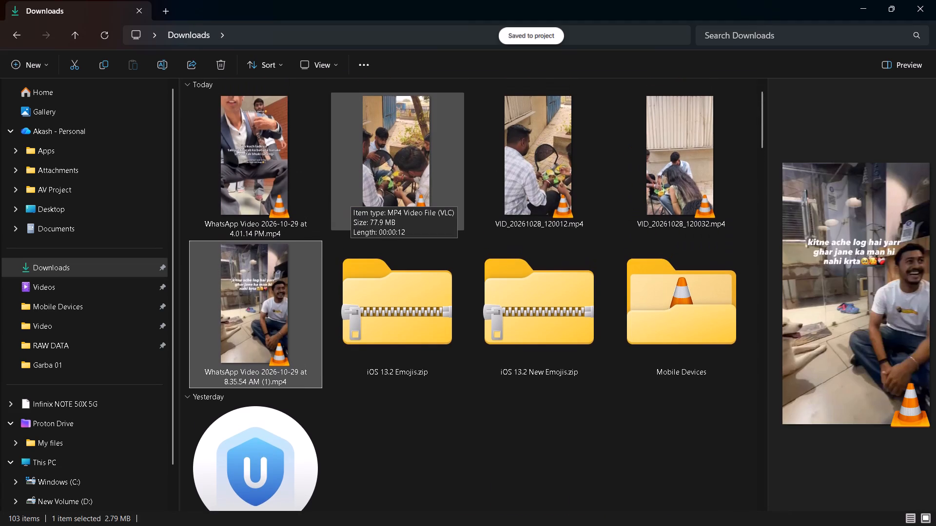
{"action": "left_click_drag", "start_coordinate": [323, 164], "coordinate": [647, 172]}
{"action": "left_click", "coordinate": [78, 67]}
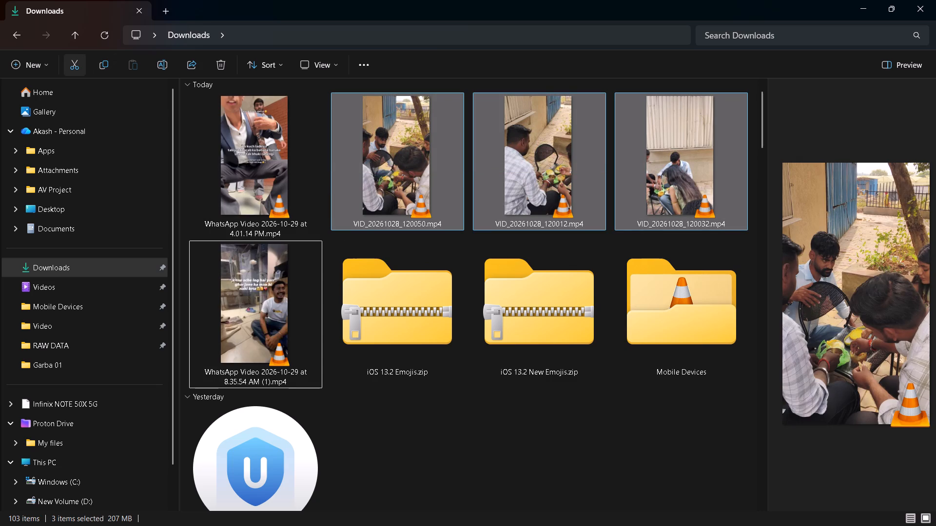
{"action": "left_click", "coordinate": [89, 354]}
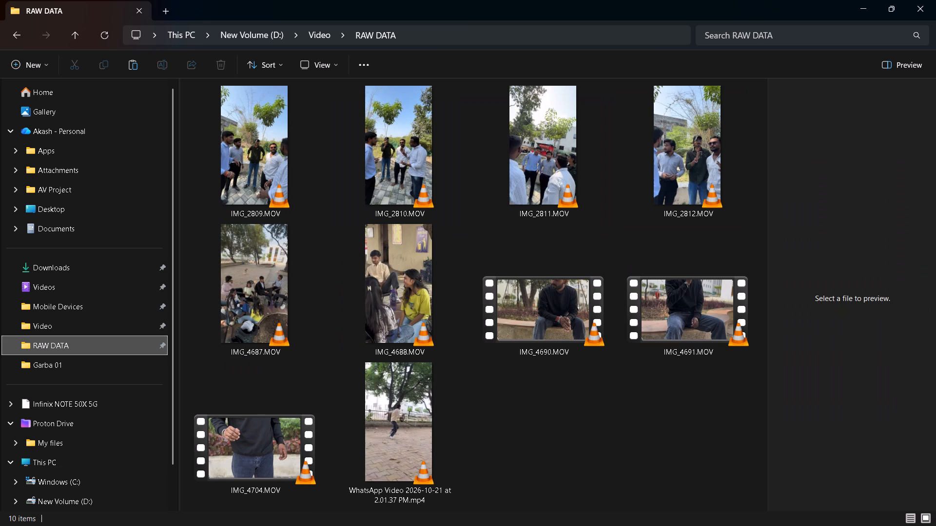
{"action": "key", "text": "ctrl+v"}
Look over the clips in the RAW DATA folder, check the Downloads and Video folders, and close the file browser window.
{"action": "scroll", "coordinate": [478, 320], "scroll_direction": "down", "scroll_amount": 5}
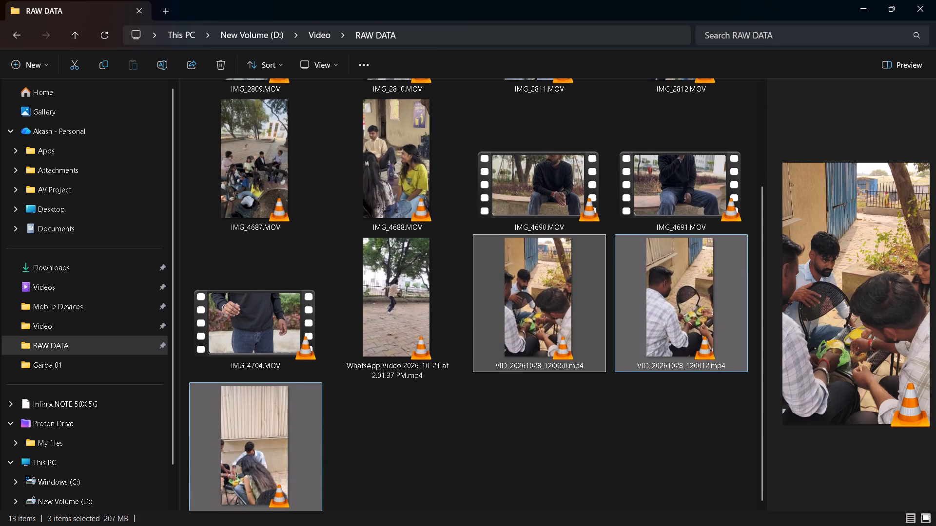
{"action": "scroll", "coordinate": [478, 320], "scroll_direction": "down", "scroll_amount": 3}
{"action": "left_click", "coordinate": [482, 418]}
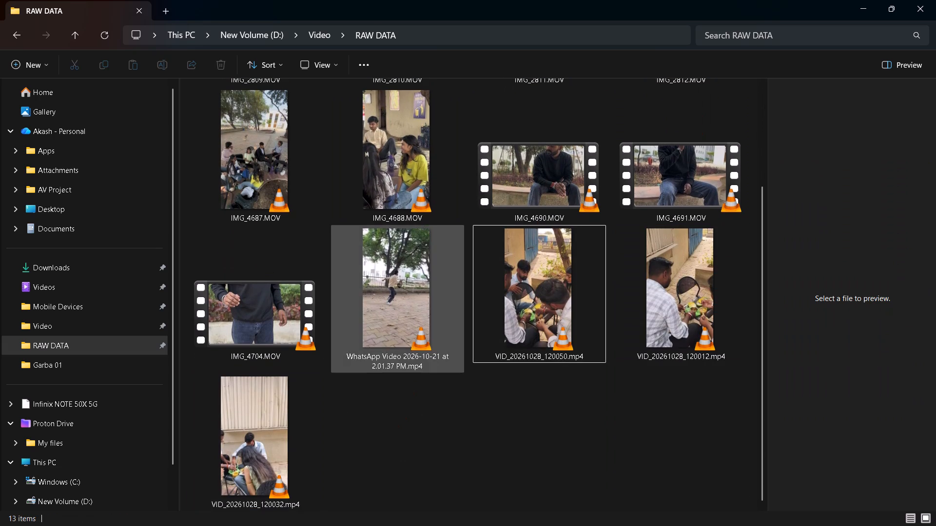
{"action": "scroll", "coordinate": [377, 266], "scroll_direction": "up", "scroll_amount": 3}
{"action": "left_click", "coordinate": [95, 259]}
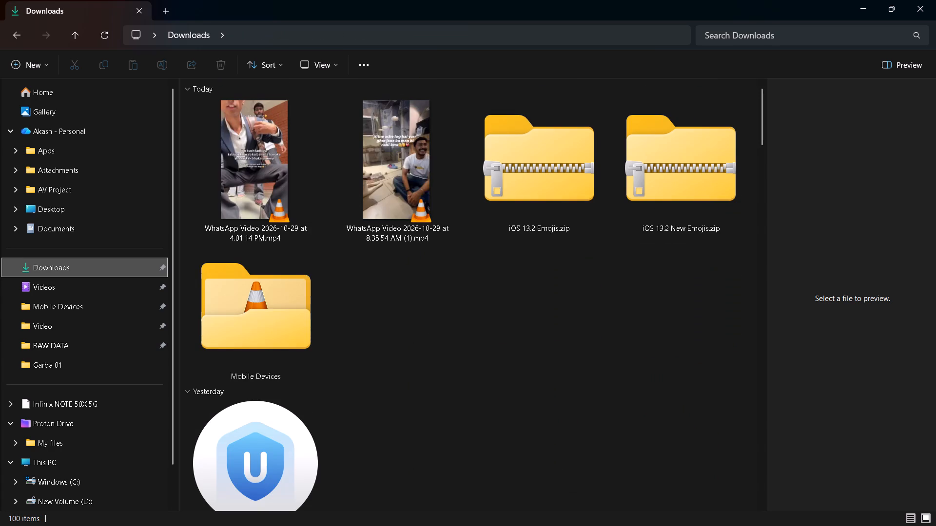
{"action": "left_click", "coordinate": [68, 327]}
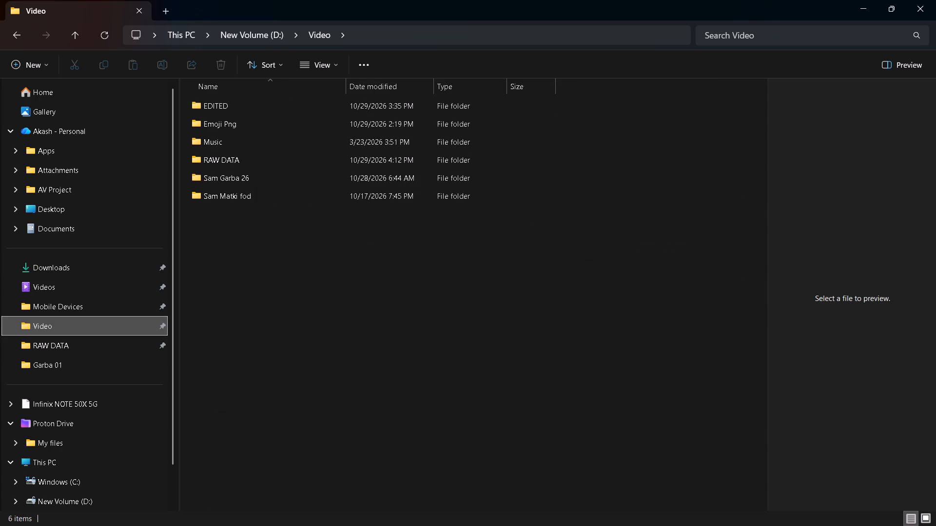
{"action": "left_click", "coordinate": [924, 10]}
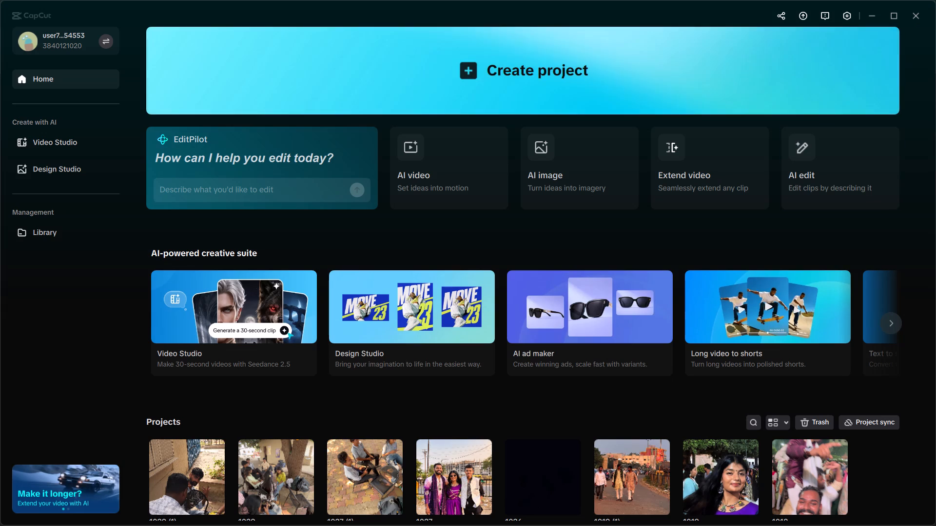